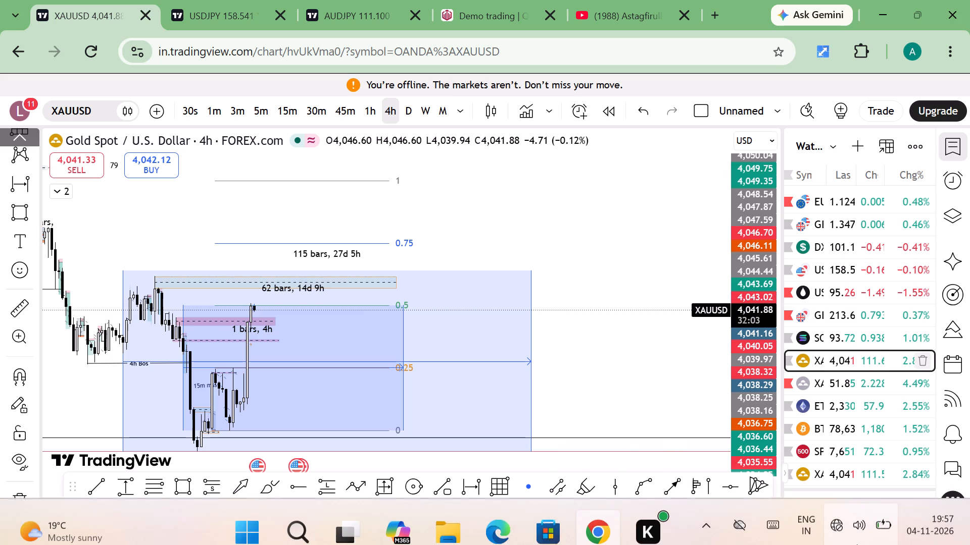
# Connect the computer to the OnePlus Nord CE4 Lite 5G Wi-Fi network and return to the XAUUSD chart.
pyautogui.click(861, 501)
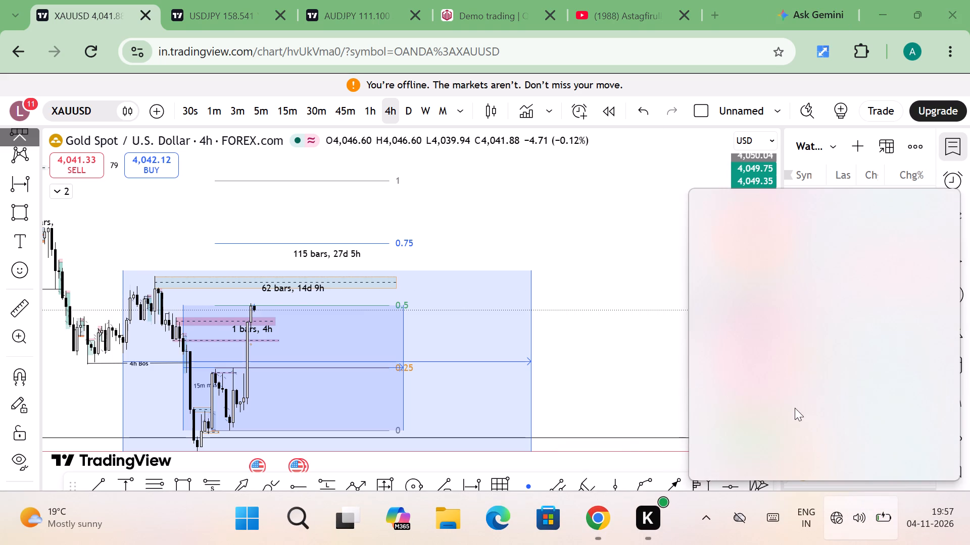
pyautogui.click(767, 235)
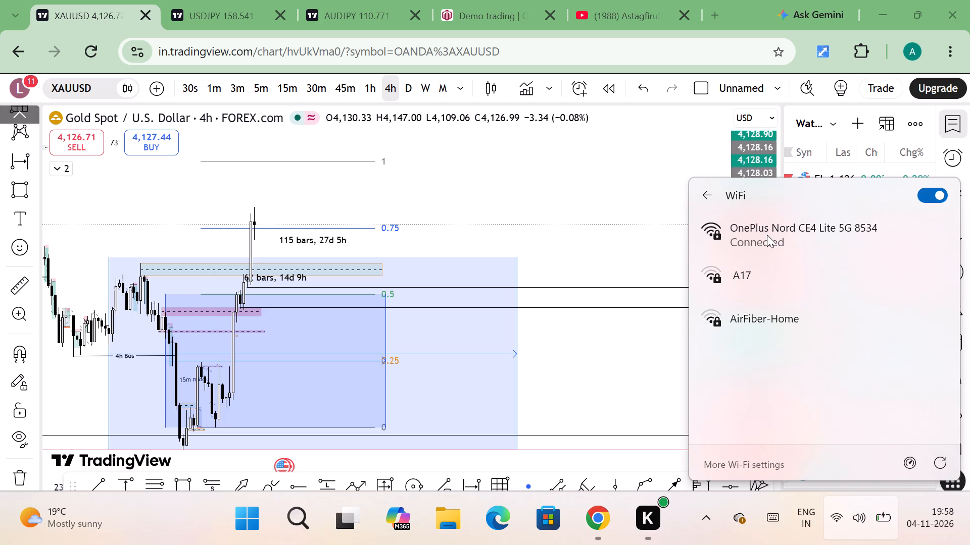
pyautogui.click(608, 210)
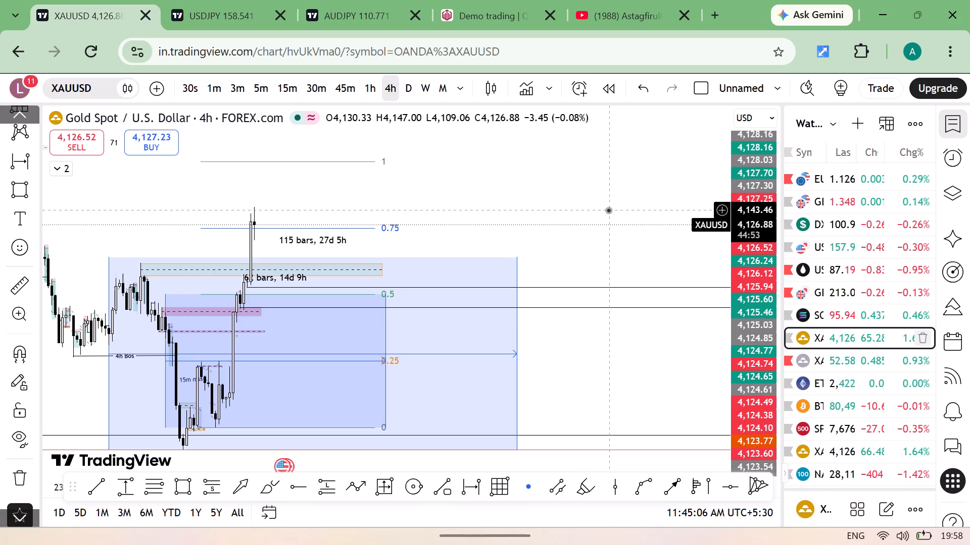
# Examine the 4-hour XAUUSD chart's latest price rise against the marked retracement levels, zones and earlier swing highs.
pyautogui.hscroll(1, 576, 179)
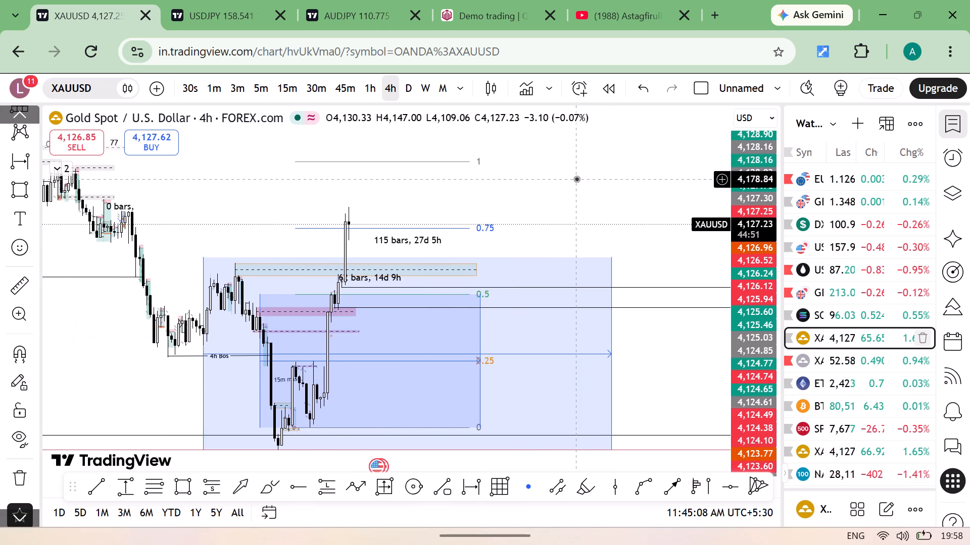
pyautogui.moveTo(751, 253); pyautogui.dragTo(742, 370)
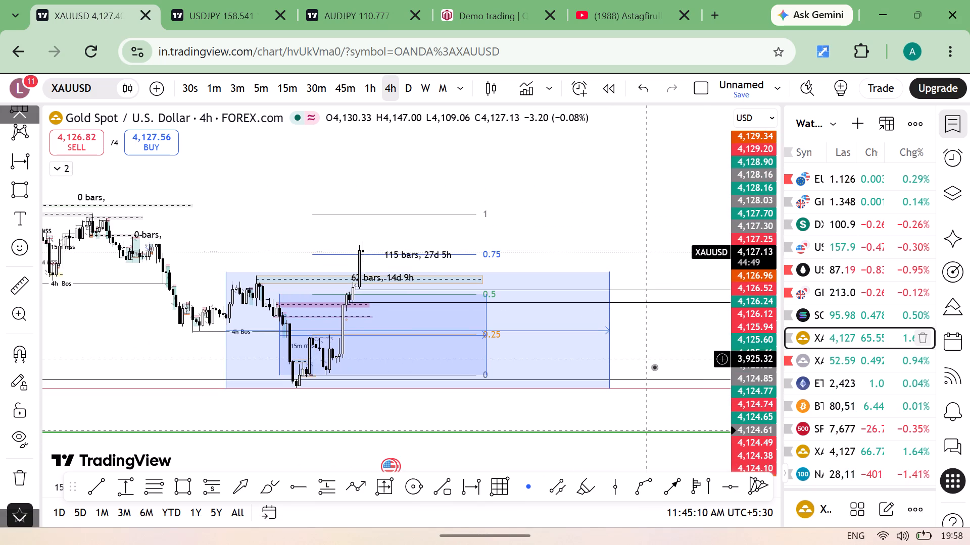
pyautogui.moveTo(657, 368); pyautogui.dragTo(681, 376)
pyautogui.moveTo(743, 346); pyautogui.dragTo(736, 214)
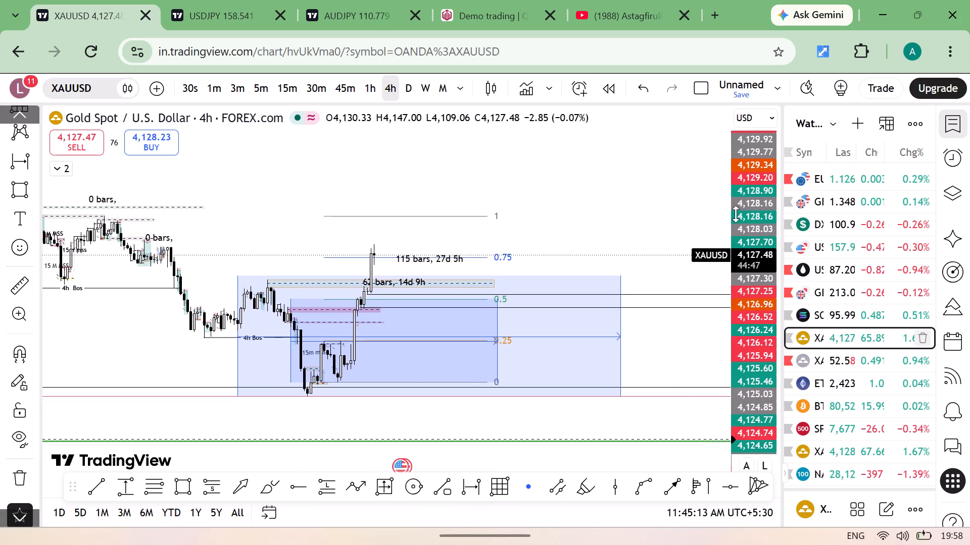
pyautogui.moveTo(736, 214); pyautogui.dragTo(731, 182)
pyautogui.moveTo(285, 197); pyautogui.dragTo(404, 262)
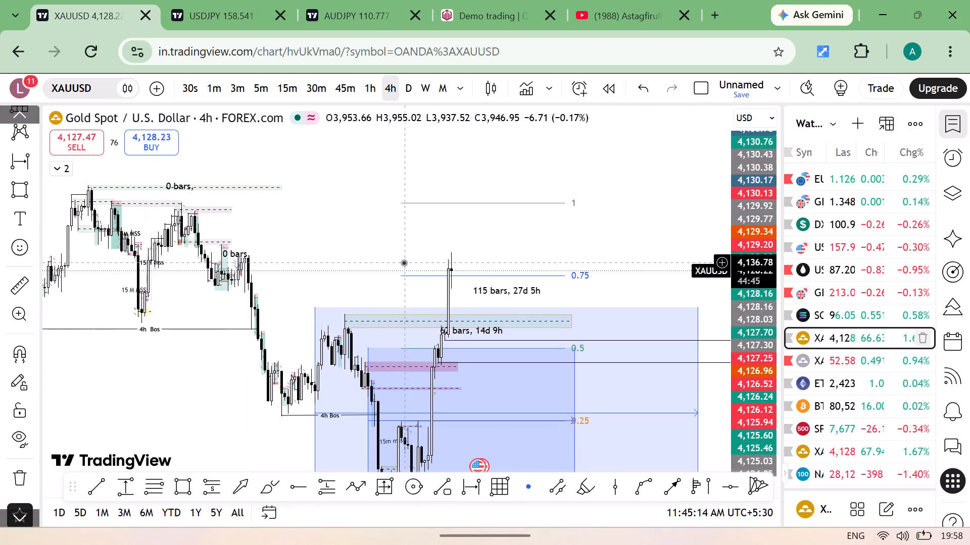
pyautogui.moveTo(298, 211); pyautogui.dragTo(331, 226)
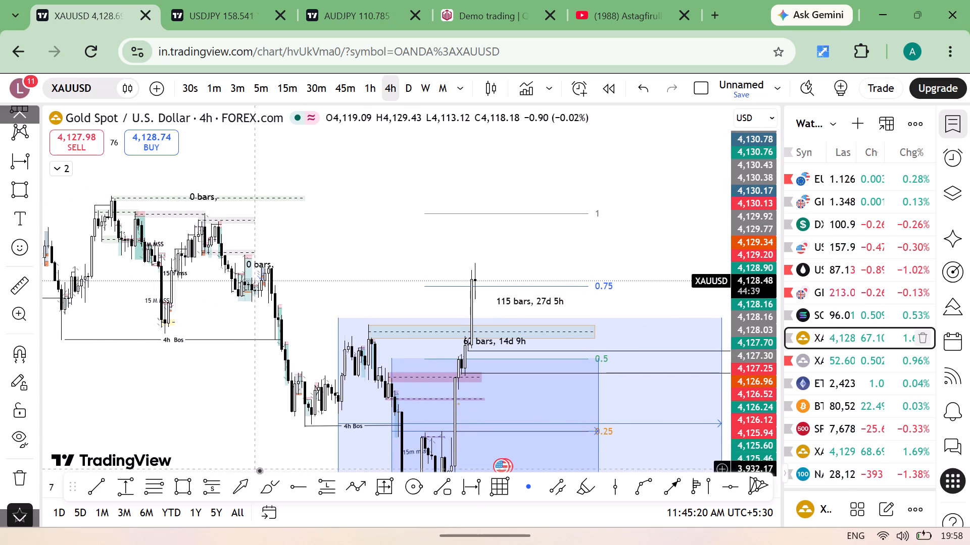
# Draw a horizontal ray from the swing high that sits just above the Fibonacci 1 level.
pyautogui.click(297, 492)
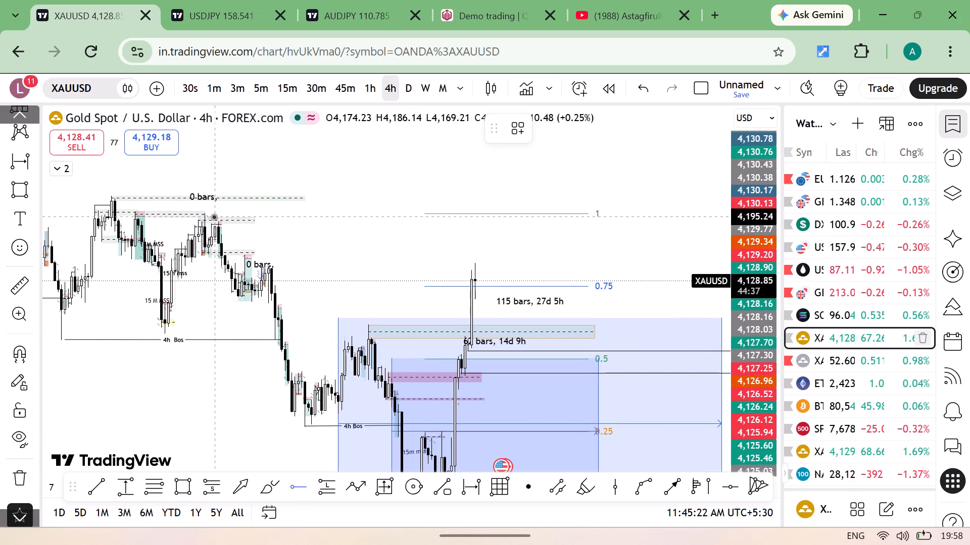
pyautogui.click(205, 211)
pyautogui.click(352, 170)
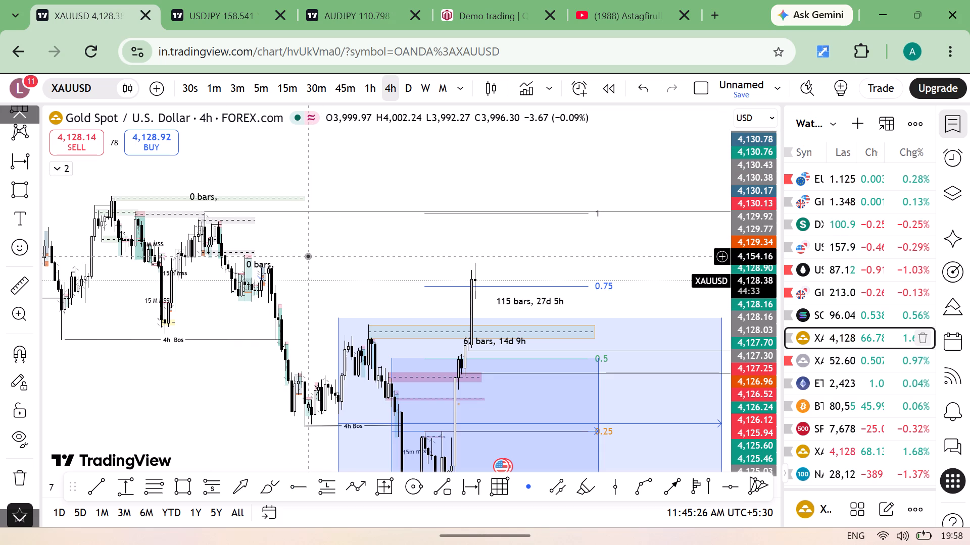
# Draw a horizontal ray from the lower swing high by the "0 bars" label, at about 4,155.
pyautogui.click(302, 487)
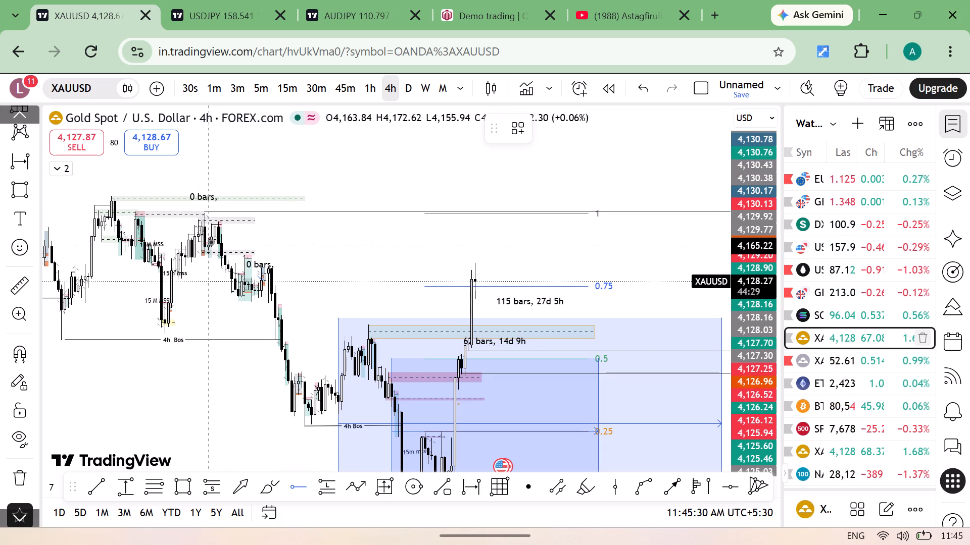
pyautogui.click(244, 255)
pyautogui.click(373, 231)
# Delete the large blue date range labelled 115 bars, 27d 5h.
pyautogui.hscroll(-1, 416, 241)
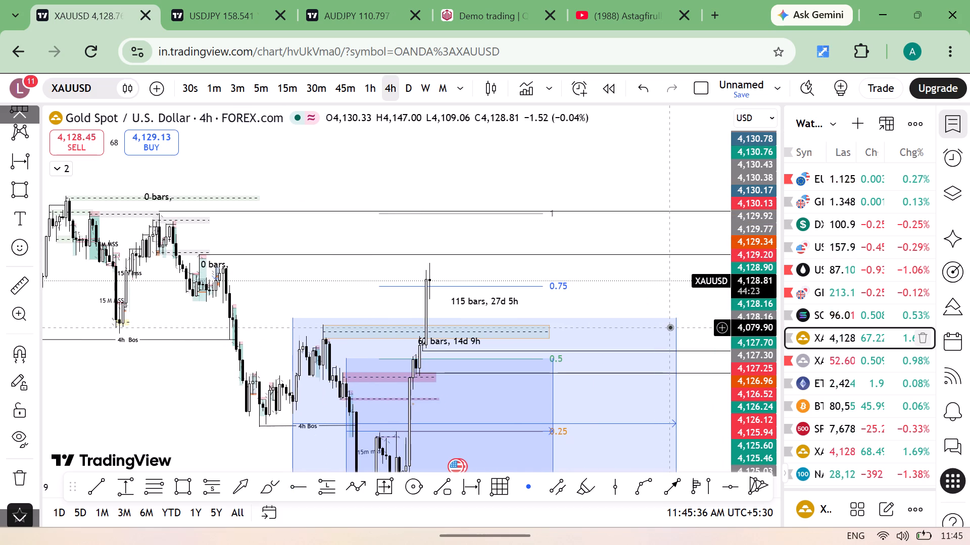
pyautogui.click(670, 327)
pyautogui.click(674, 320)
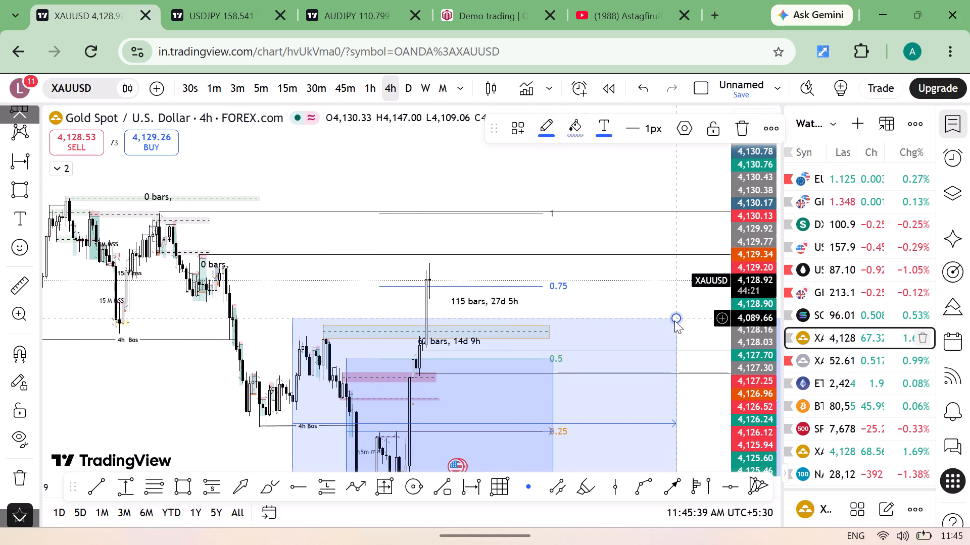
pyautogui.press('x')
pyautogui.click(745, 114)
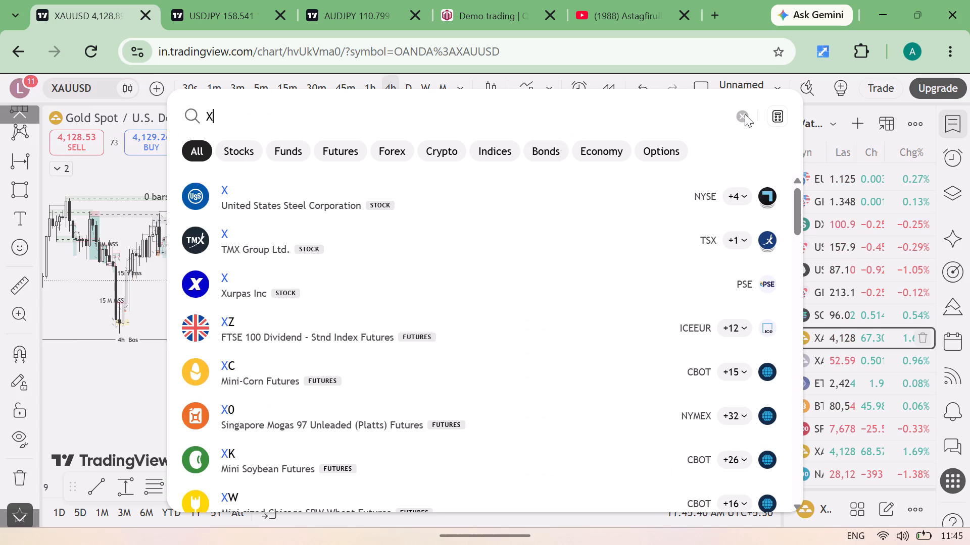
pyautogui.click(79, 411)
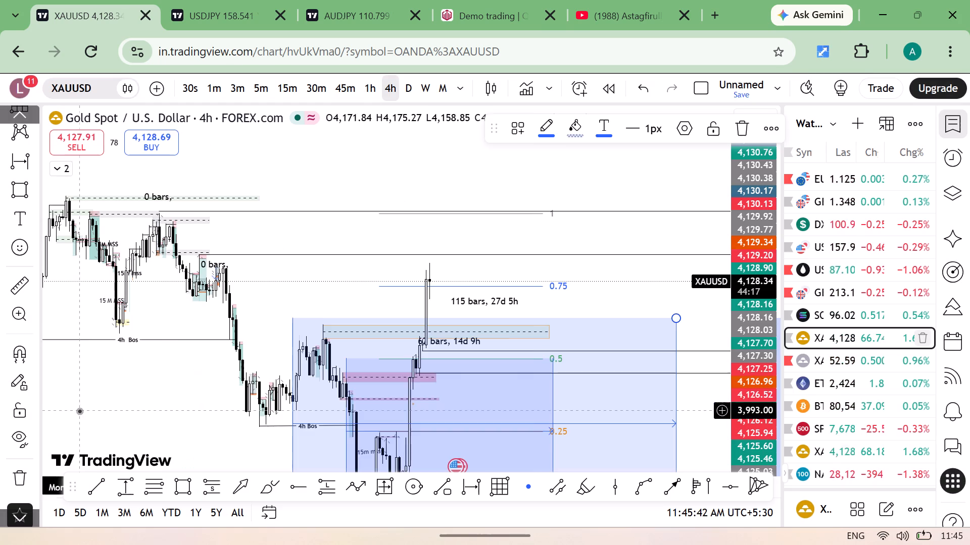
pyautogui.hotkey('ctrl', 'x')
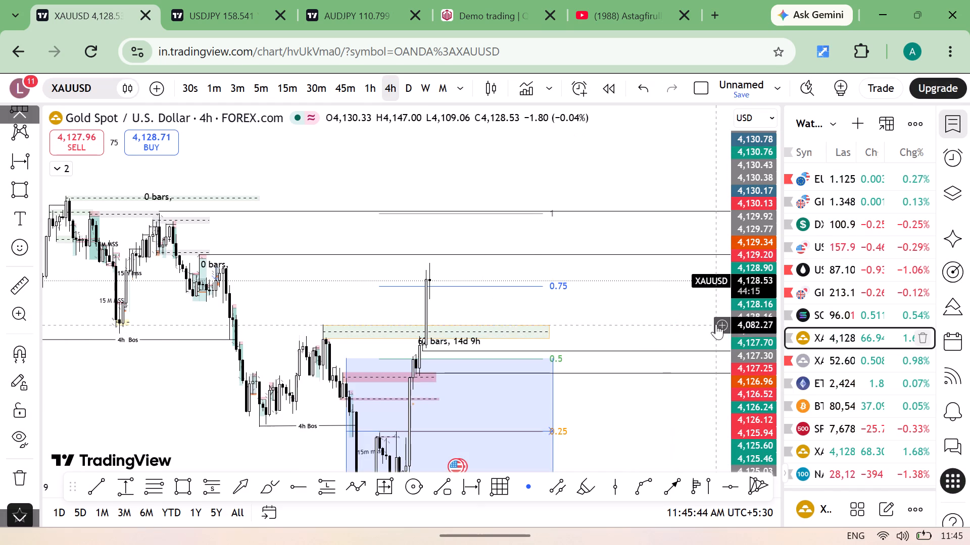
# Delete the smaller blue date range labelled 62 bars, 14d 9h.
pyautogui.moveTo(629, 330); pyautogui.dragTo(631, 246)
pyautogui.moveTo(607, 388); pyautogui.dragTo(616, 384)
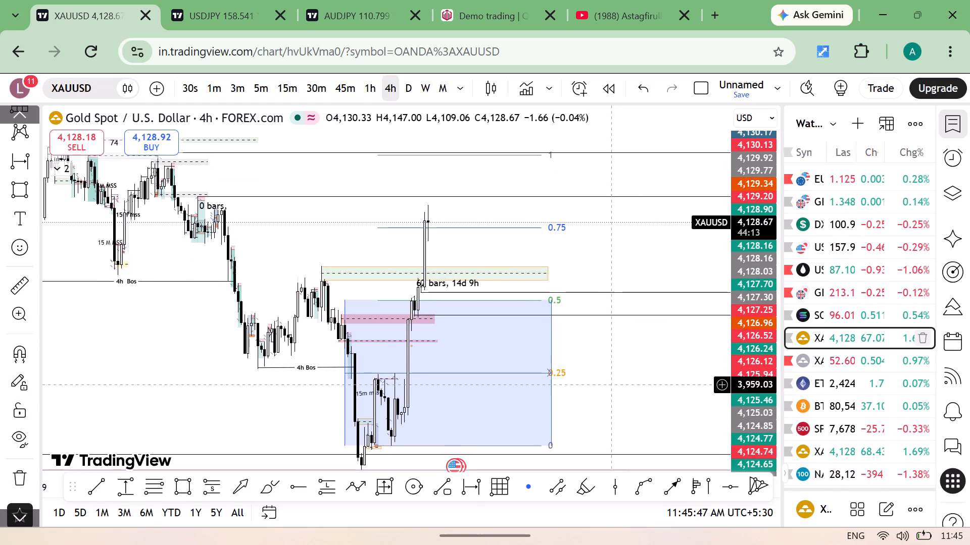
pyautogui.moveTo(616, 384); pyautogui.dragTo(644, 379)
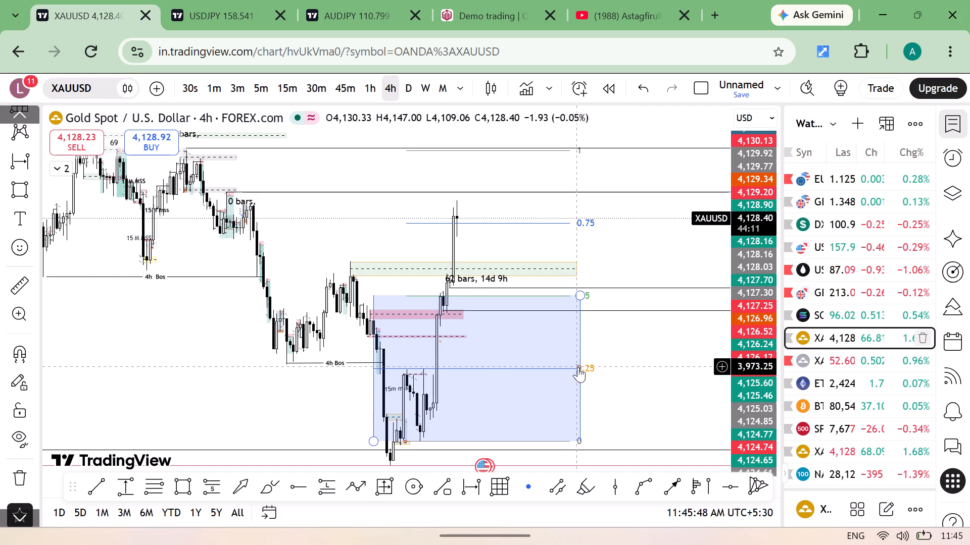
pyautogui.click(578, 367)
pyautogui.hotkey('ctrl', 'x')
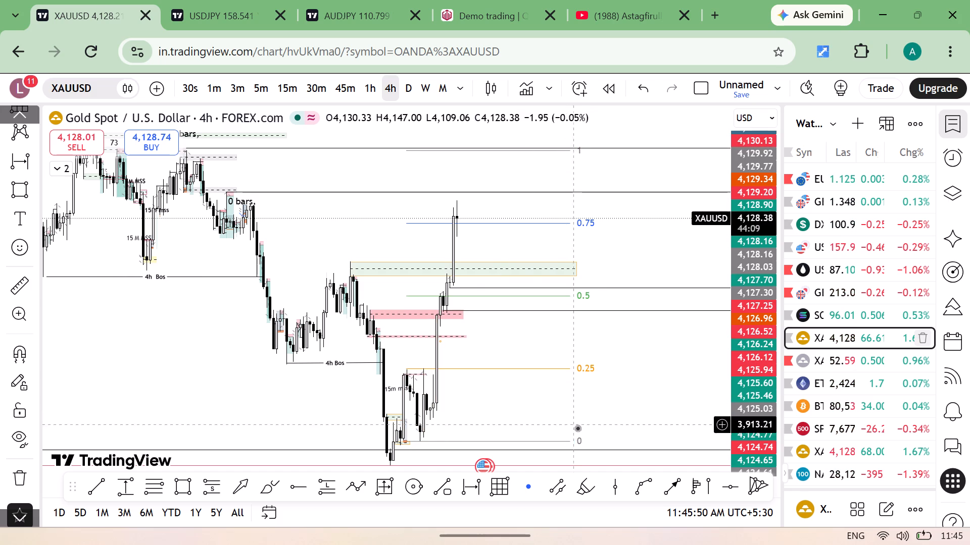
# Delete the Fibonacci retracement with the 0 to 1 levels.
pyautogui.click(567, 444)
pyautogui.hotkey('ctrl', 'x')
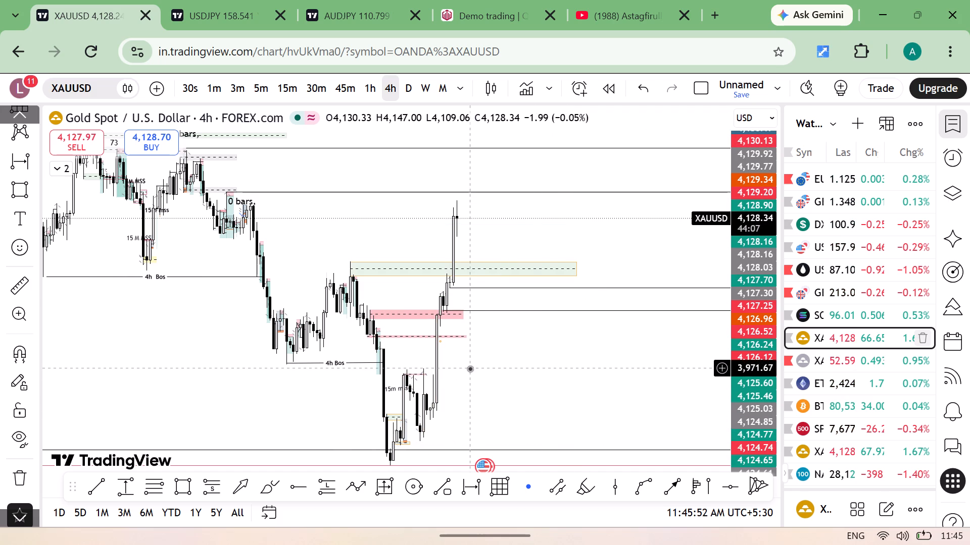
# Delete the two horizontal rays starting on the latest rally, at and just above the pink zone.
pyautogui.click(467, 339)
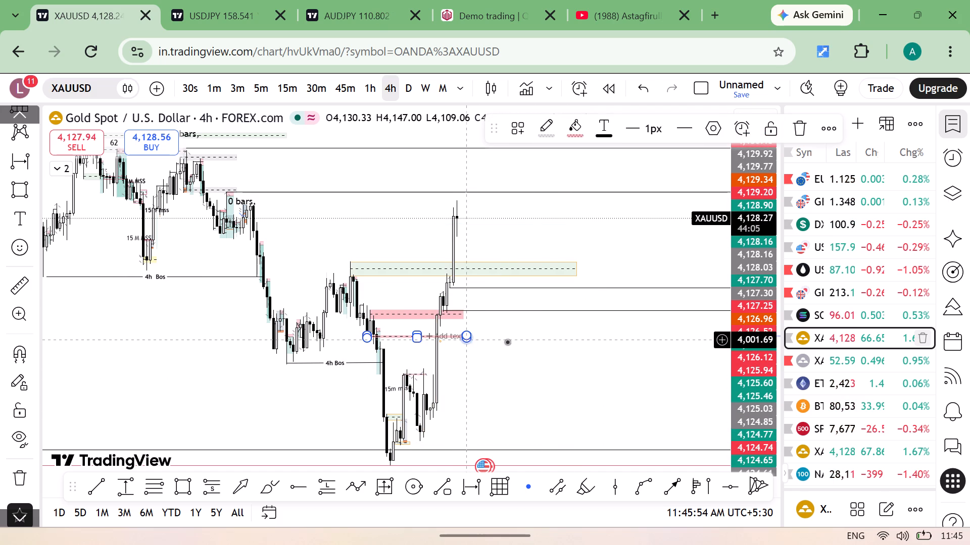
pyautogui.click(546, 357)
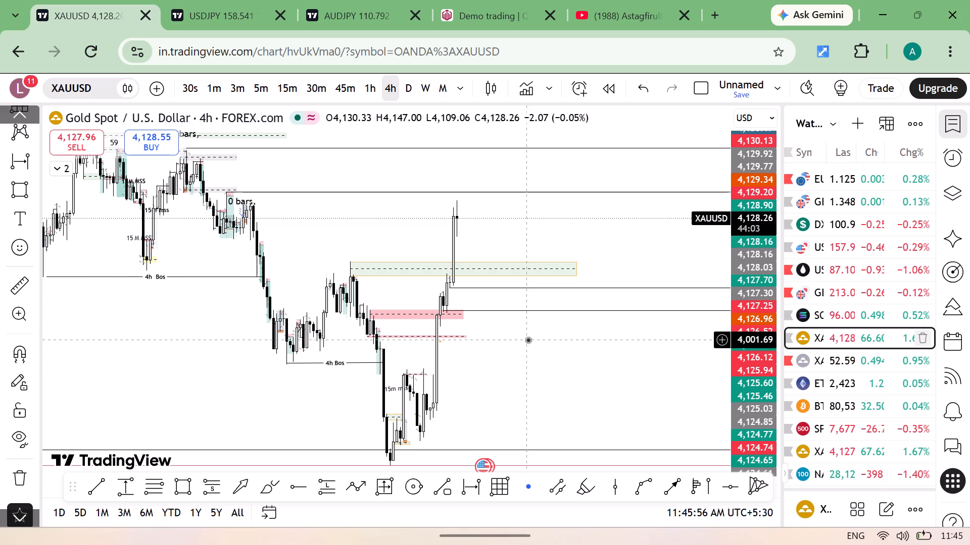
pyautogui.click(524, 309)
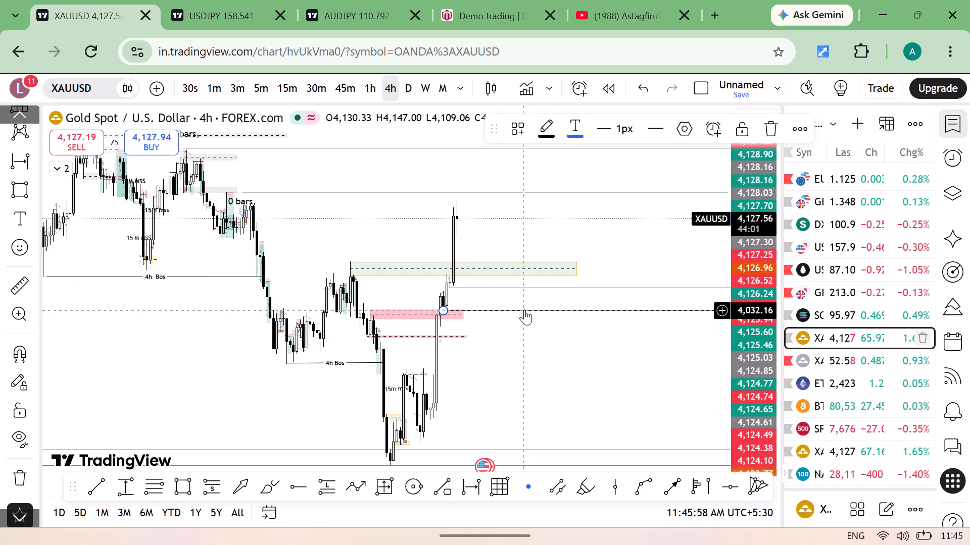
pyautogui.hotkey('ctrl', 'x')
pyautogui.click(529, 287)
pyautogui.hotkey('ctrl', 'x')
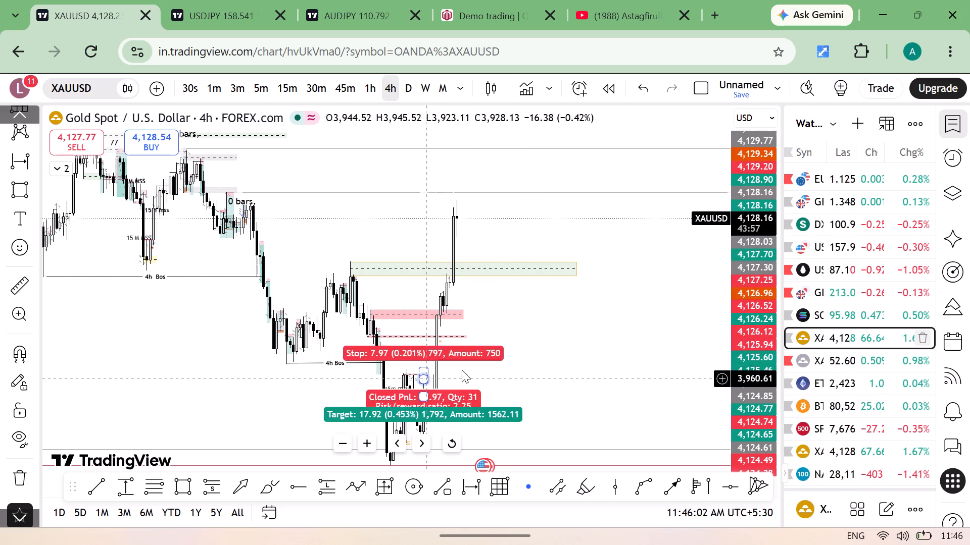
# Draw a rectangle zone from the 4h Bos swing low forward past the latest candle, between about 3,977 and 3,989.
pyautogui.moveTo(723, 316); pyautogui.dragTo(730, 376)
pyautogui.moveTo(580, 353); pyautogui.dragTo(624, 239)
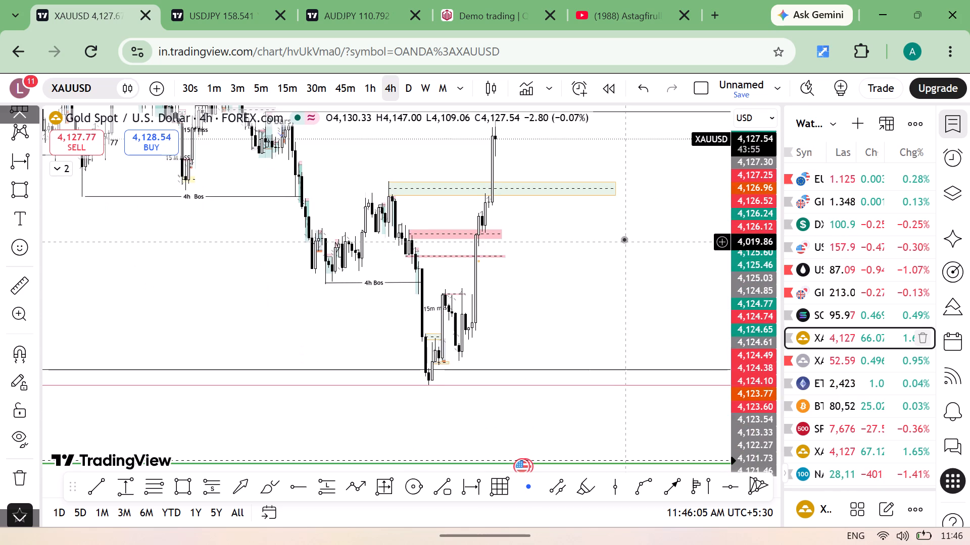
pyautogui.moveTo(734, 235); pyautogui.dragTo(725, 333)
pyautogui.moveTo(671, 317); pyautogui.dragTo(629, 328)
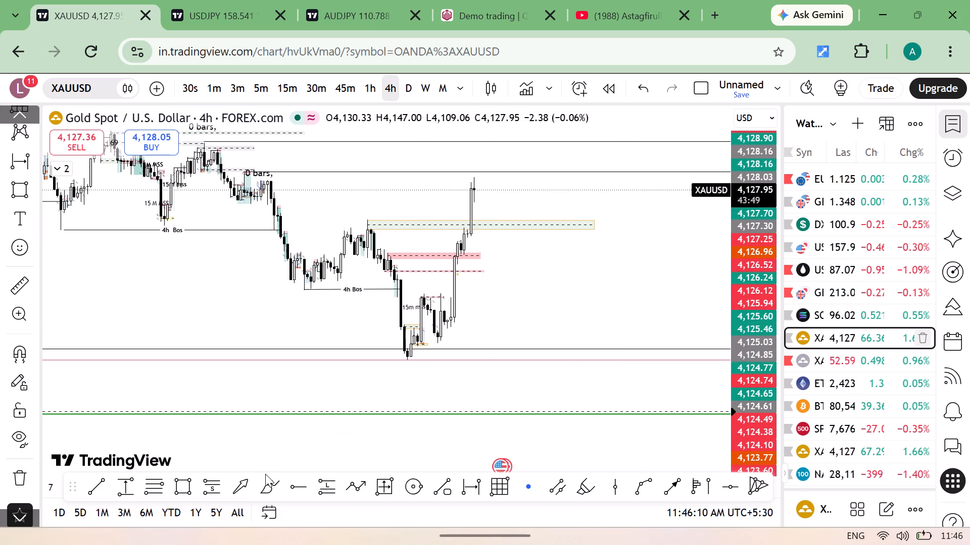
pyautogui.click(185, 482)
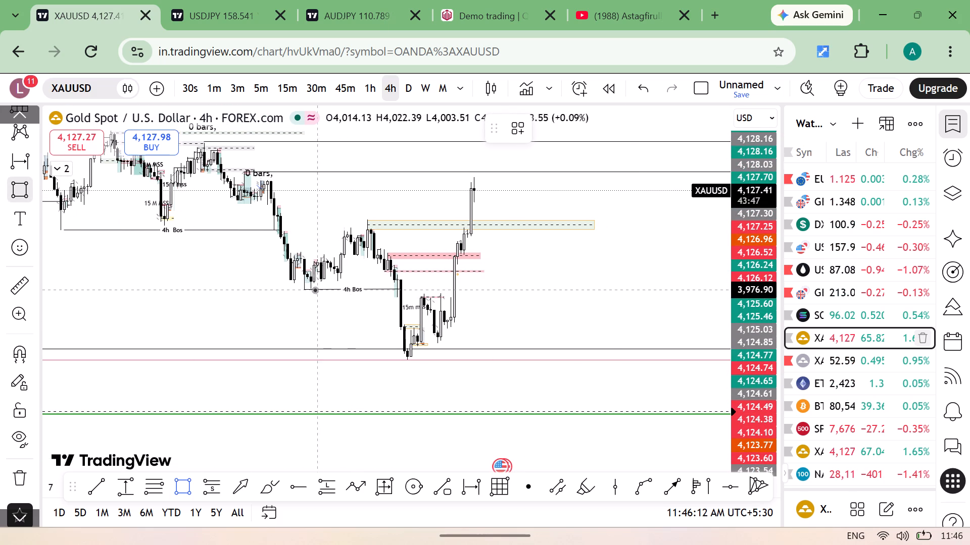
pyautogui.moveTo(304, 288); pyautogui.dragTo(457, 279)
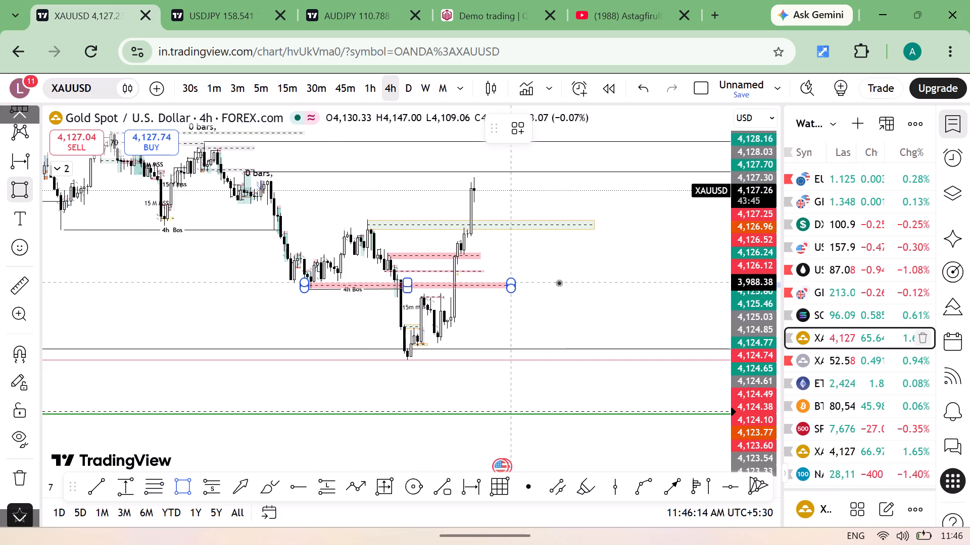
pyautogui.click(595, 281)
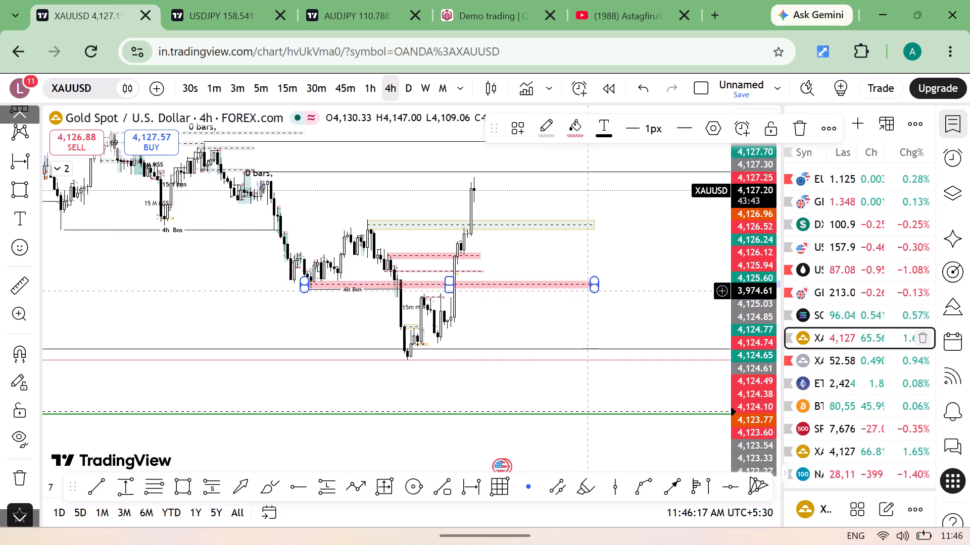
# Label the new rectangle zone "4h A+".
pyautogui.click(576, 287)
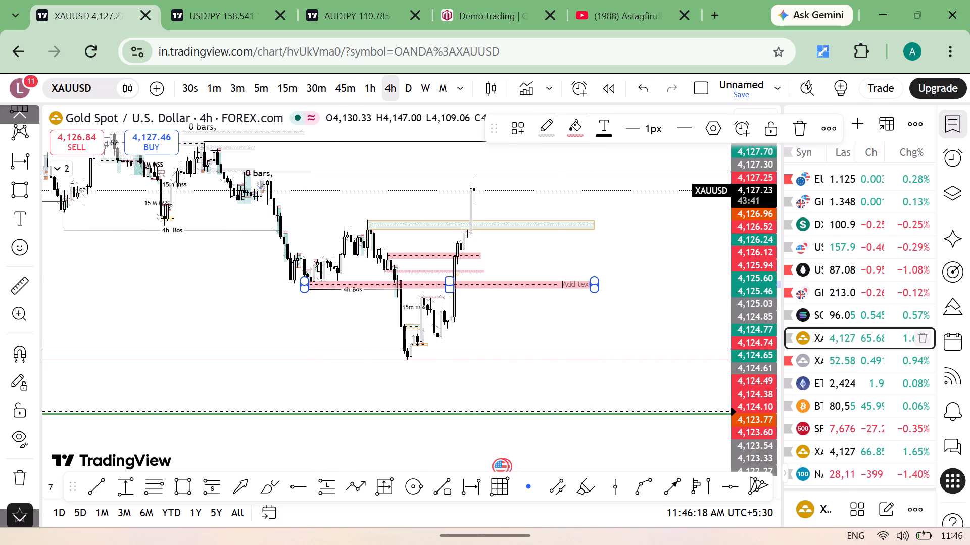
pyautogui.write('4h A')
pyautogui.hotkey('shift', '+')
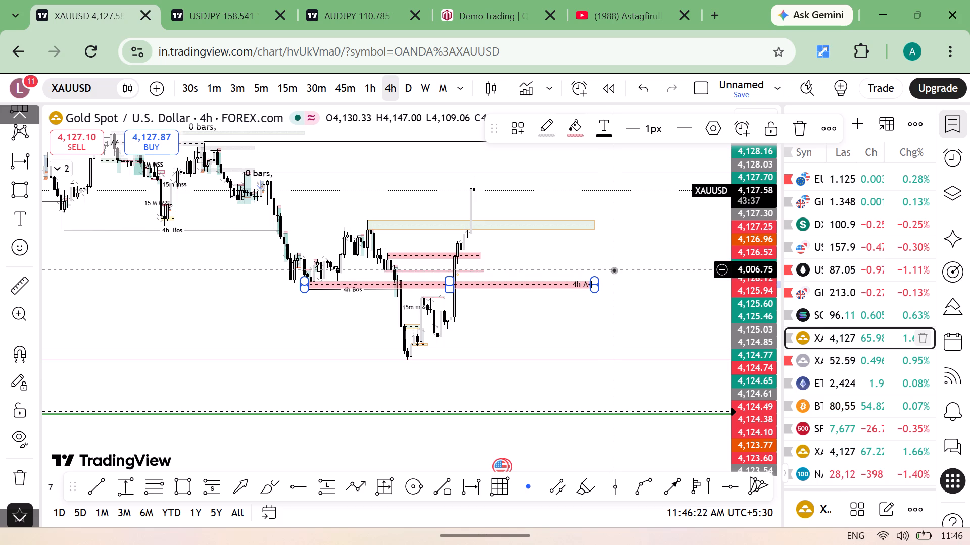
# Apply the FAV FVG drawing template to the new rectangle zone.
pyautogui.click(518, 116)
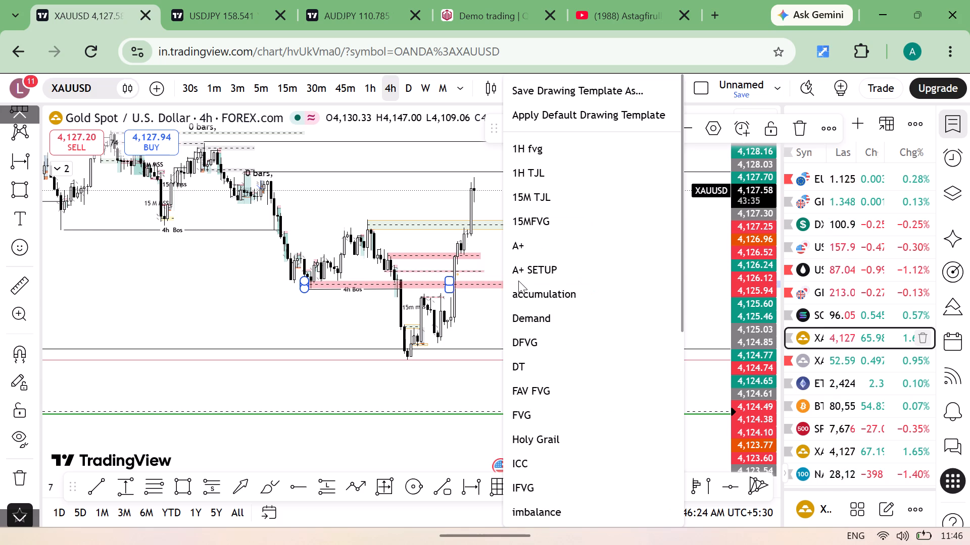
pyautogui.click(541, 390)
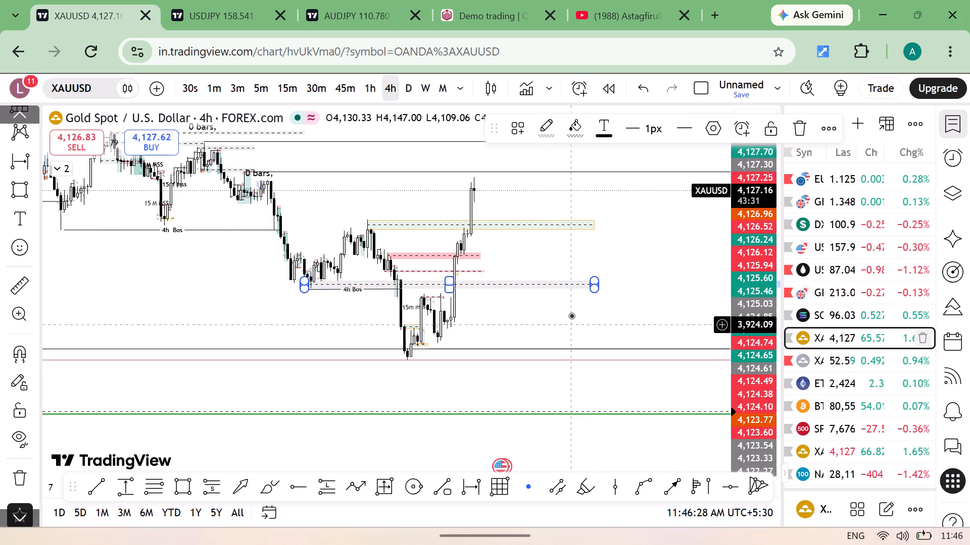
# Add the text "4h A+" to the grey rectangle zone.
pyautogui.click(578, 281)
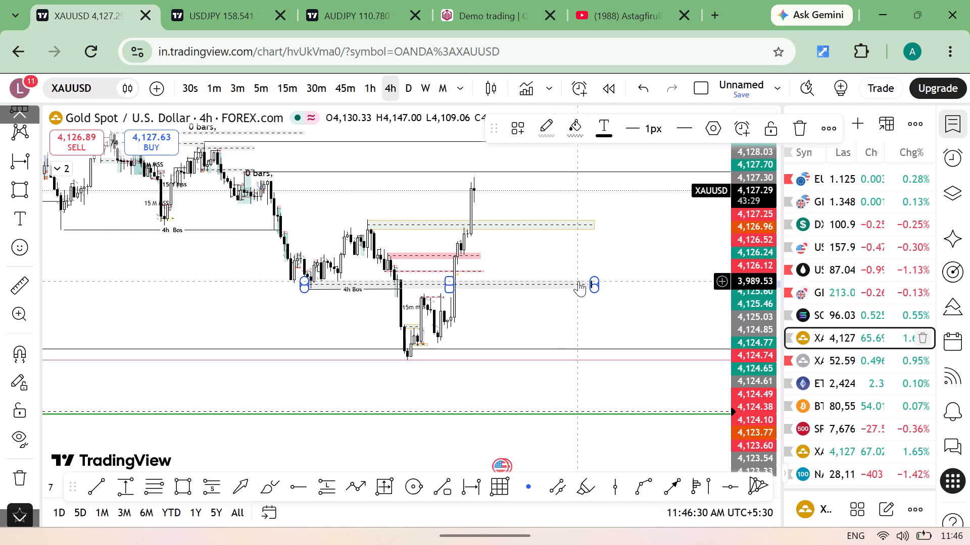
pyautogui.press('4')
pyautogui.write('h')
pyautogui.press('space')
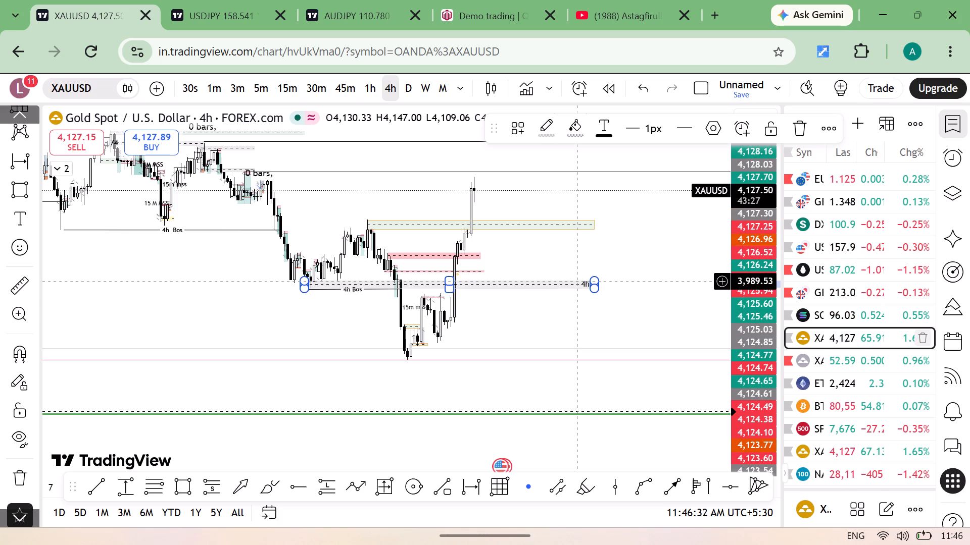
pyautogui.hotkey('shift', 'a')
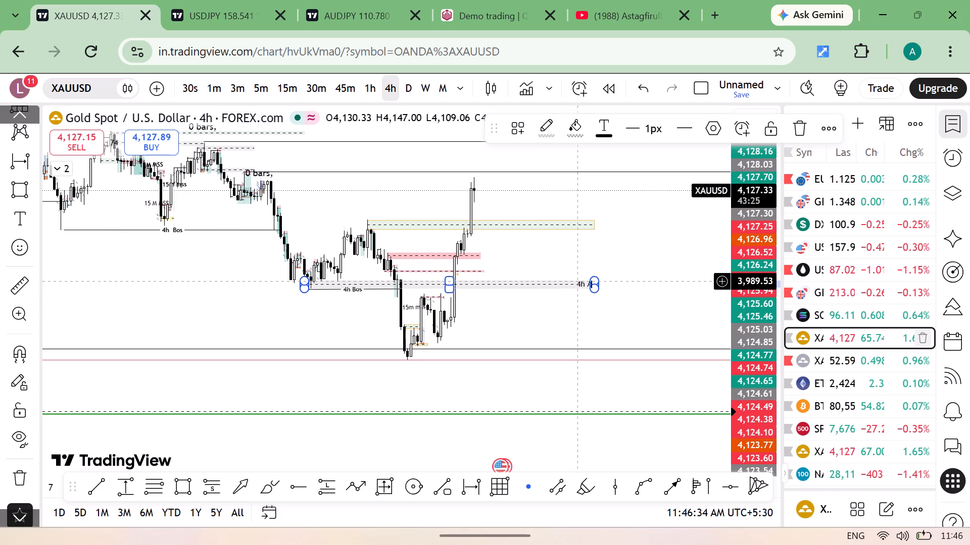
pyautogui.hotkey('shift', '+')
pyautogui.click(654, 254)
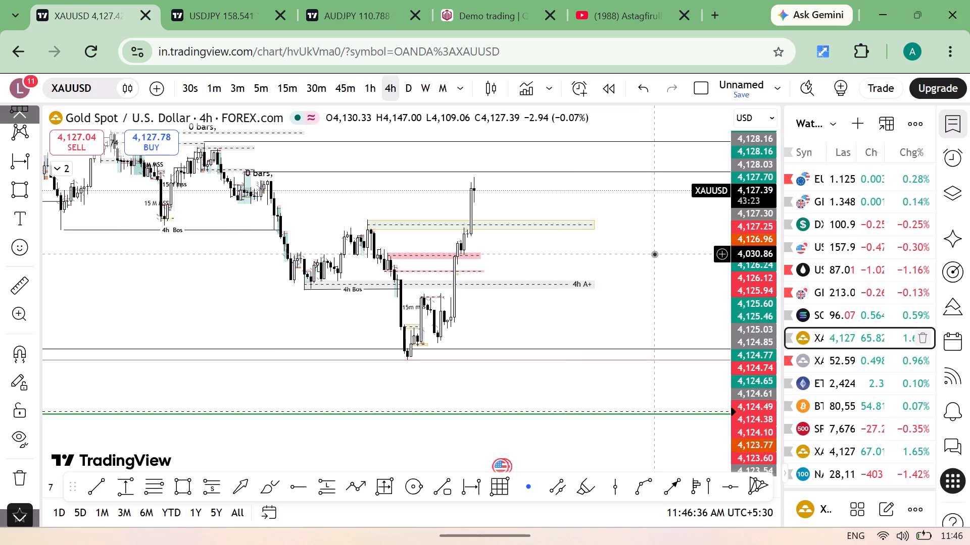
# Delete the pink horizontal line just below the lowest swing low.
pyautogui.moveTo(578, 325); pyautogui.dragTo(582, 328)
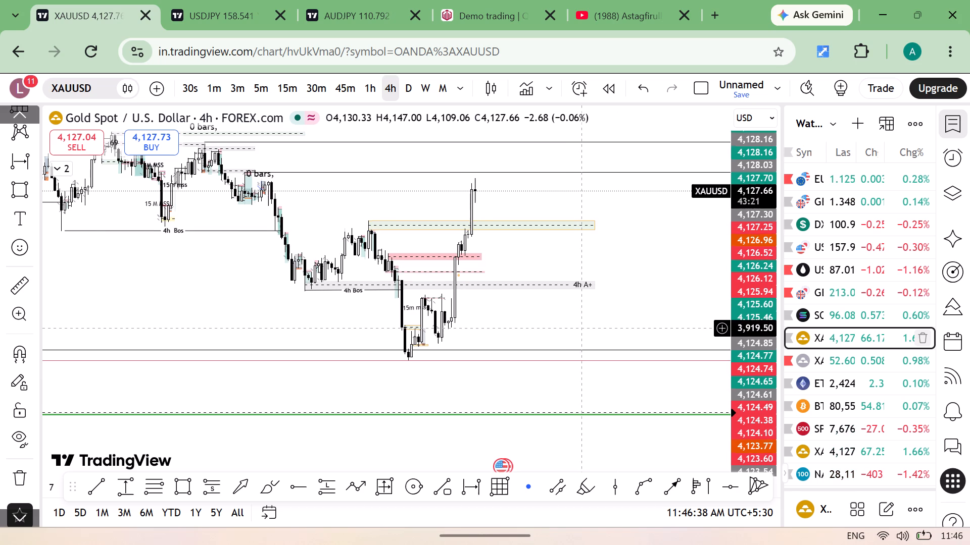
pyautogui.moveTo(582, 328); pyautogui.dragTo(664, 338)
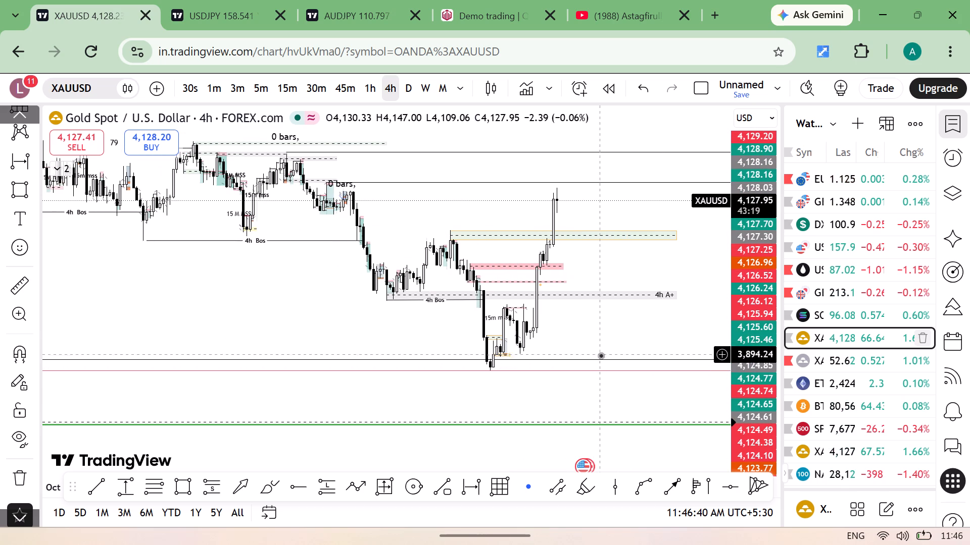
pyautogui.click(588, 368)
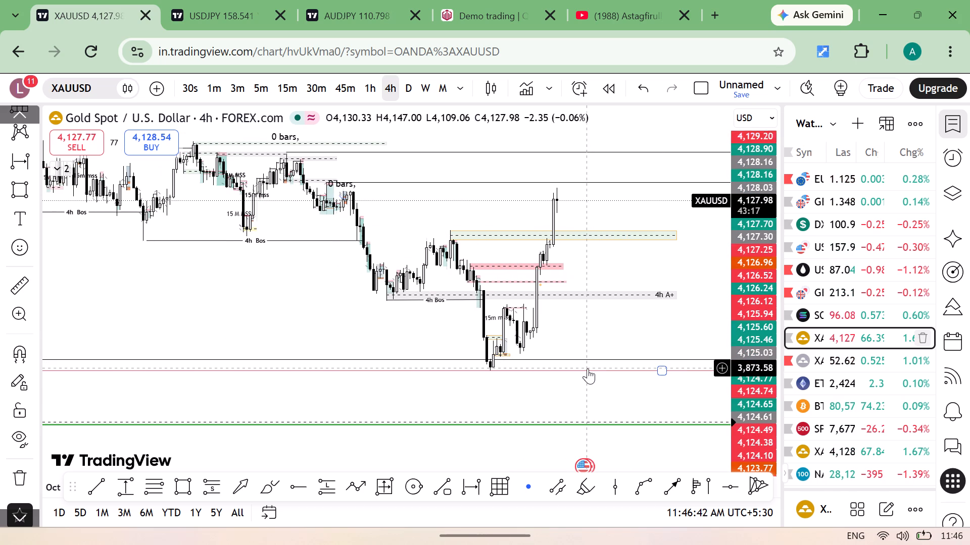
pyautogui.hotkey('ctrl', 'x')
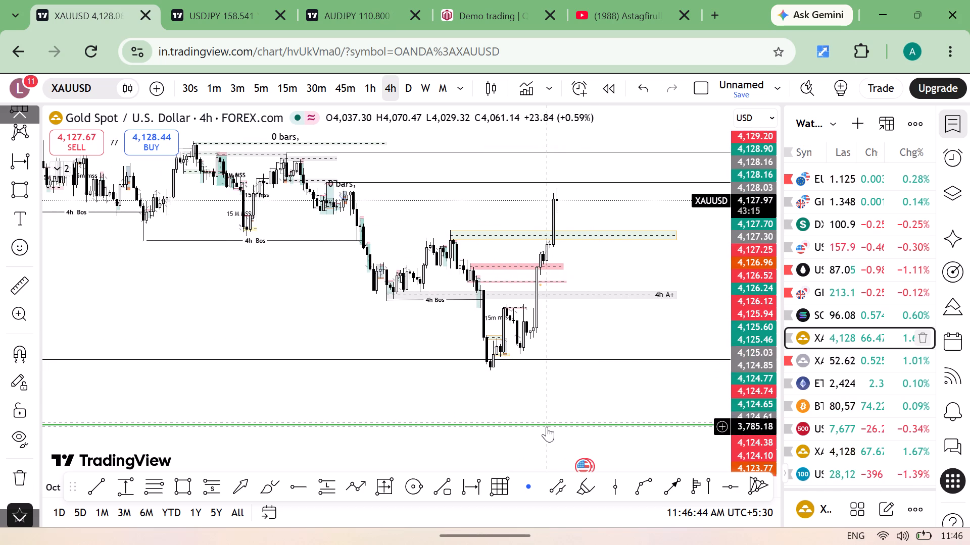
# Delete the thick green horizontal line below the price lows.
pyautogui.click(547, 426)
pyautogui.click(712, 114)
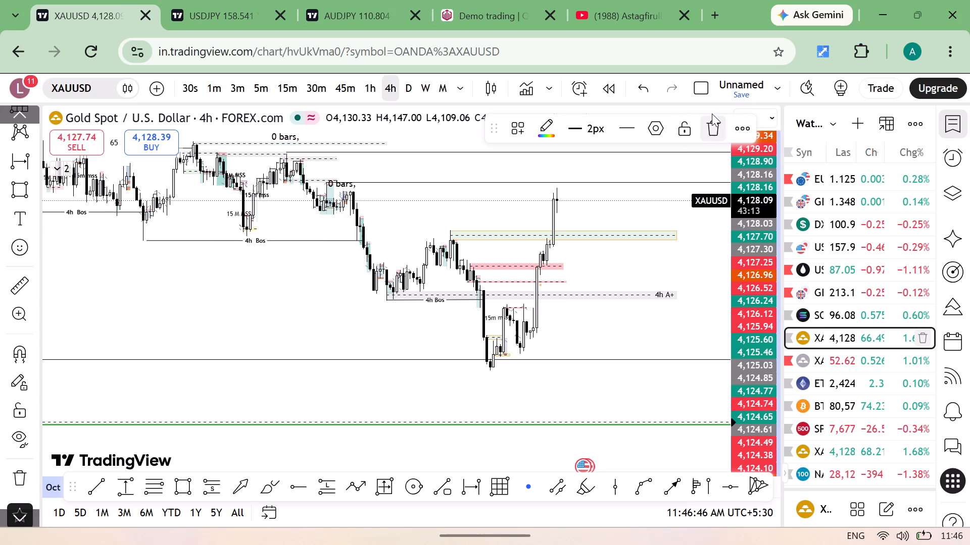
# Delete the XAUUSD Crossing 3,791.77 price alert from the chart.
pyautogui.click(690, 422)
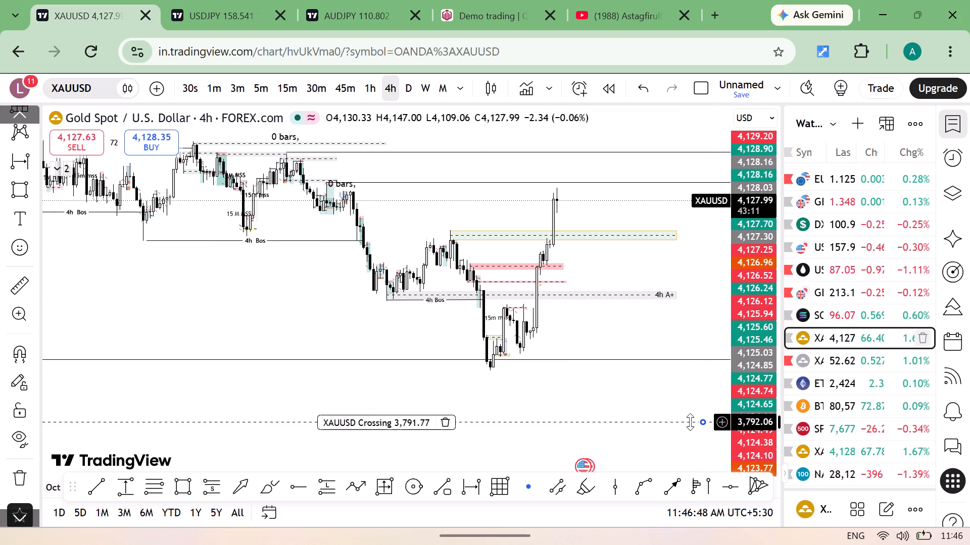
pyautogui.click(444, 427)
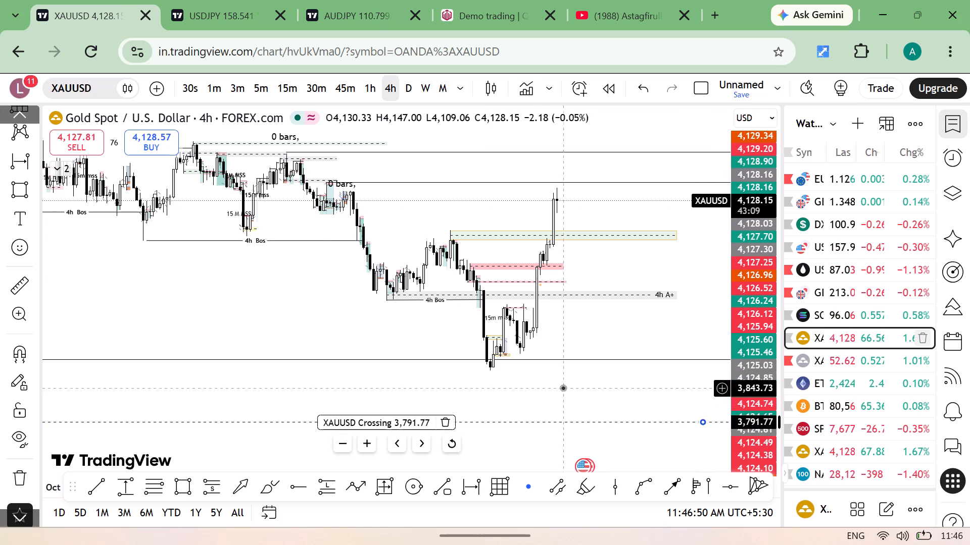
pyautogui.click(599, 350)
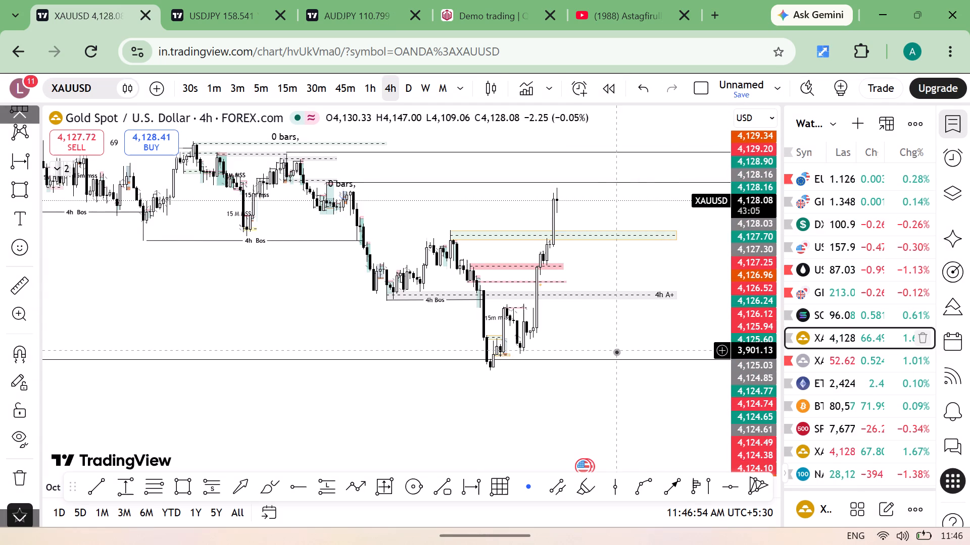
# Delete the black horizontal line near 3,887 that runs through the lowest swing low.
pyautogui.click(603, 358)
pyautogui.hotkey('ctrl', 'x')
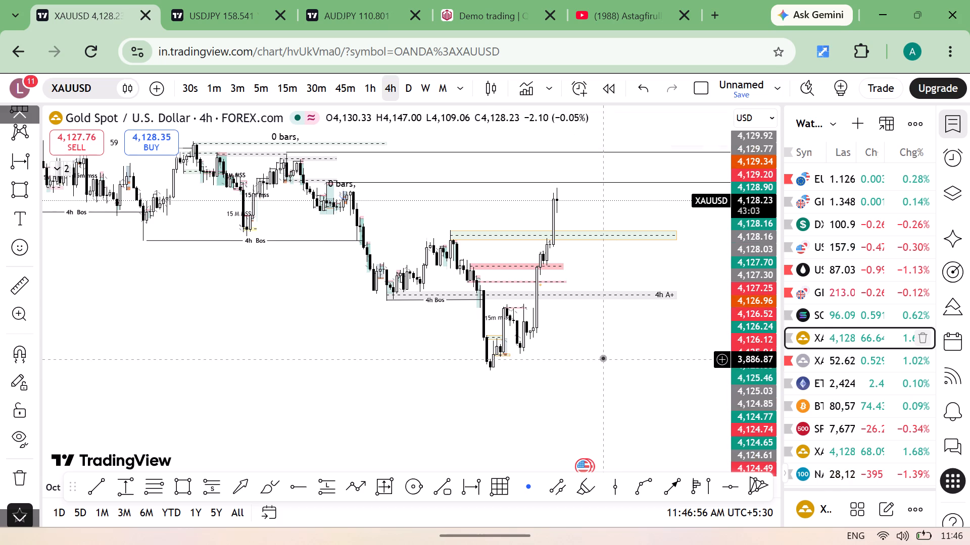
# Draw a Gann box from the swing-low area at about 3,897 up to about 4,196, spanning the latest rally.
pyautogui.moveTo(698, 257); pyautogui.dragTo(688, 352)
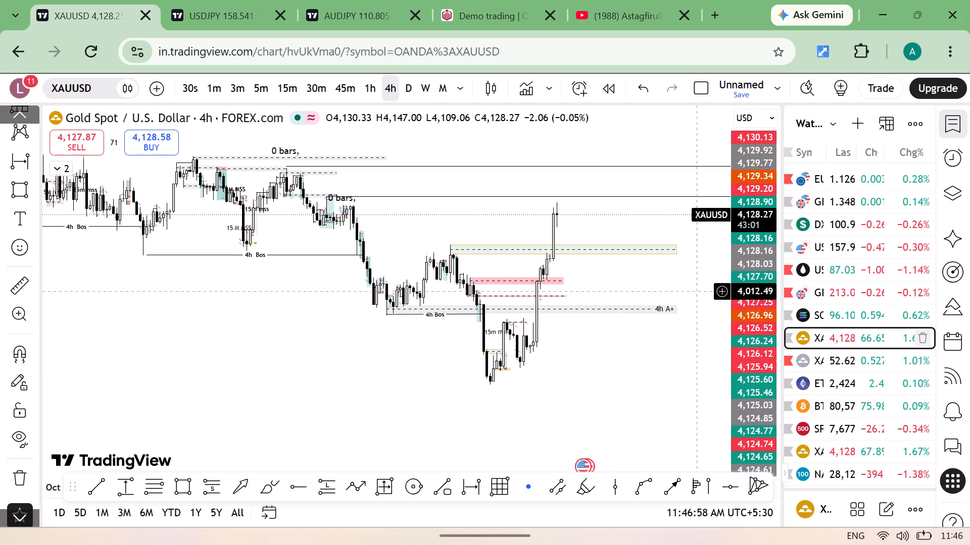
pyautogui.moveTo(688, 352); pyautogui.dragTo(682, 377)
pyautogui.moveTo(682, 381); pyautogui.dragTo(637, 325)
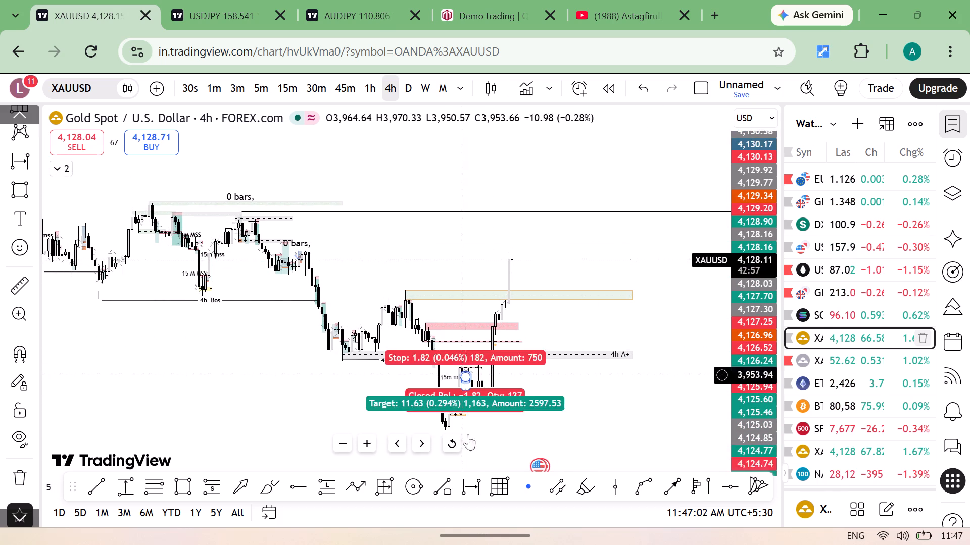
pyautogui.click(495, 486)
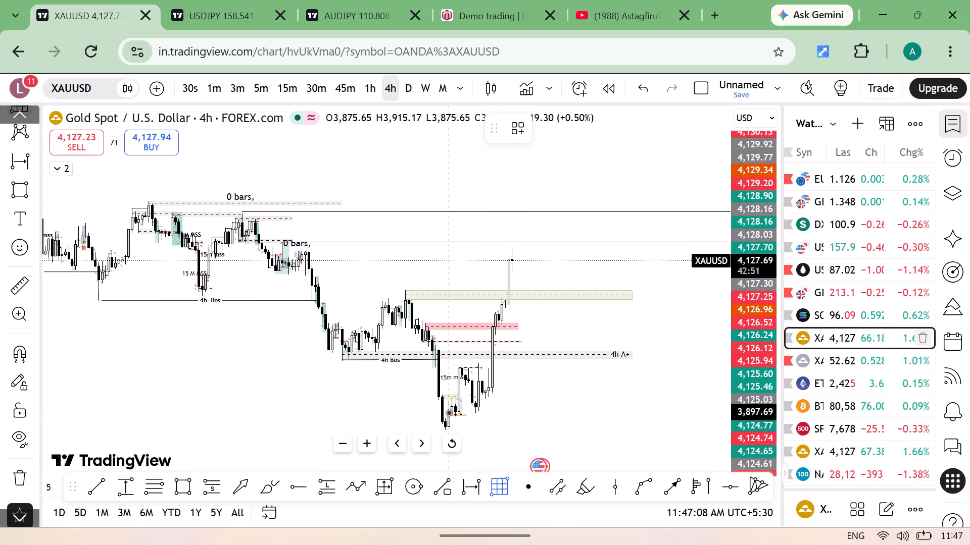
pyautogui.moveTo(446, 413); pyautogui.dragTo(550, 295)
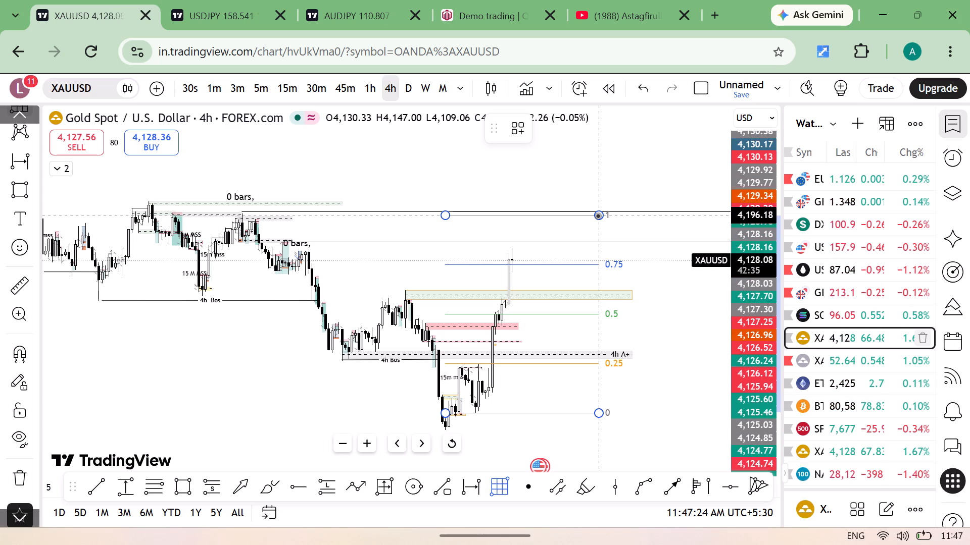
pyautogui.click(598, 215)
pyautogui.click(557, 190)
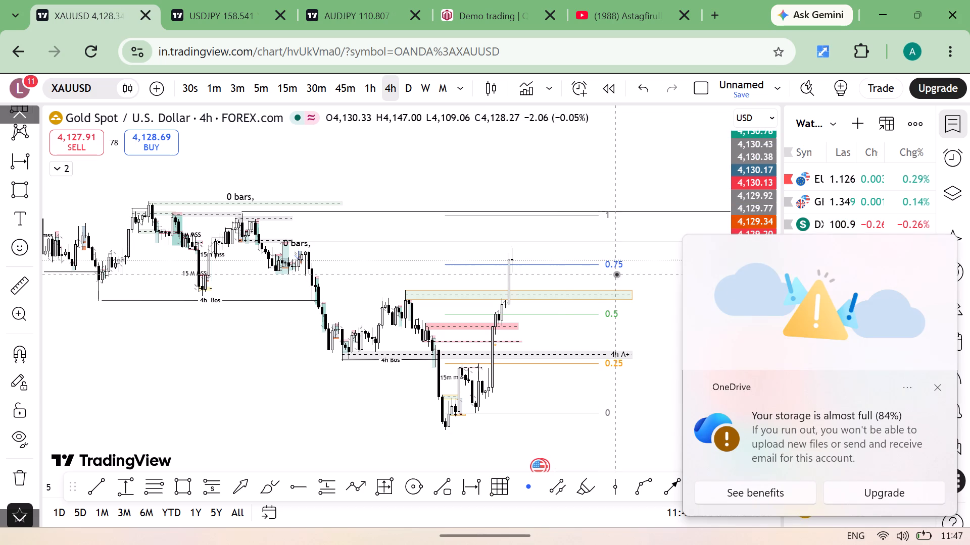
# Dismiss the OneDrive storage notification and hide the watchlist to widen the chart.
pyautogui.click(936, 389)
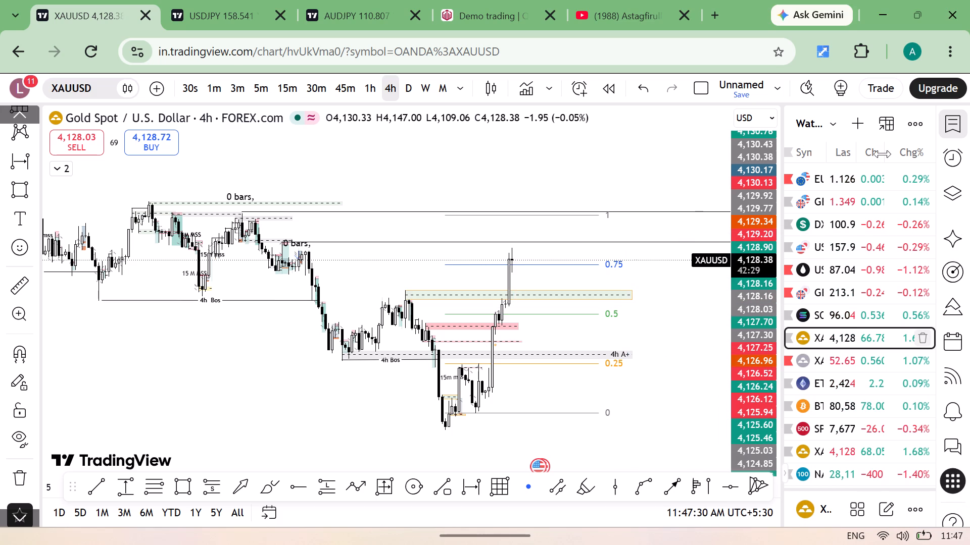
pyautogui.click(954, 120)
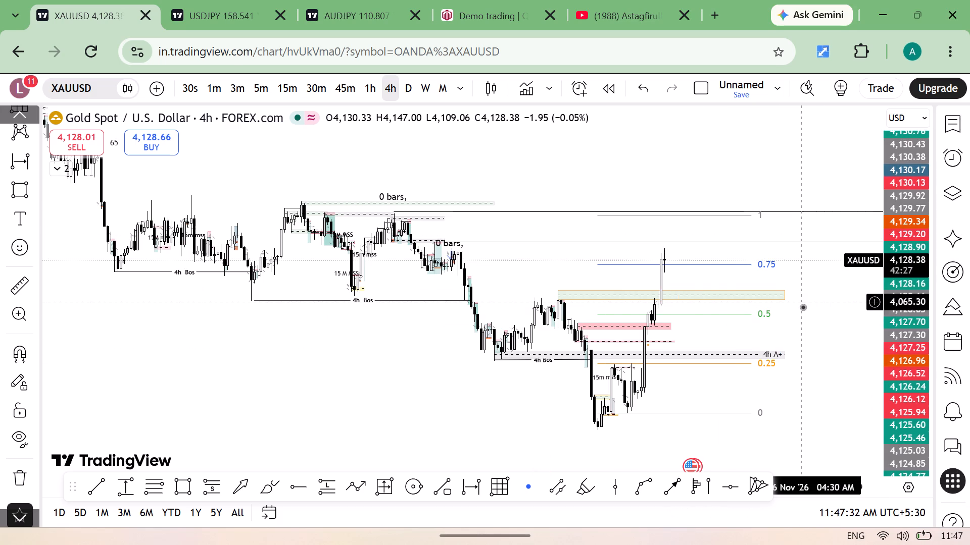
# Place a horizontal line at the lowest recent swing low, at about 3,872.
pyautogui.hscroll(-1, 803, 307)
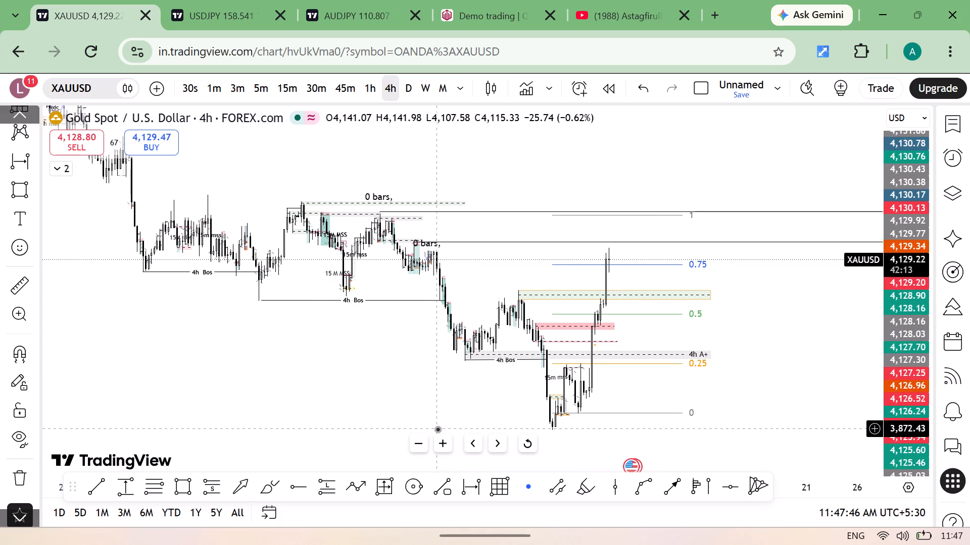
pyautogui.hotkey('alt', 'h')
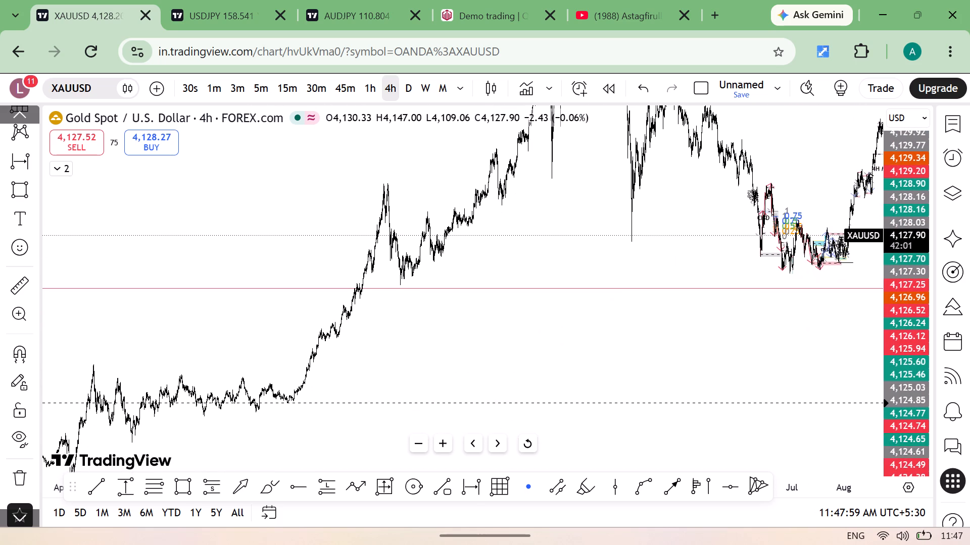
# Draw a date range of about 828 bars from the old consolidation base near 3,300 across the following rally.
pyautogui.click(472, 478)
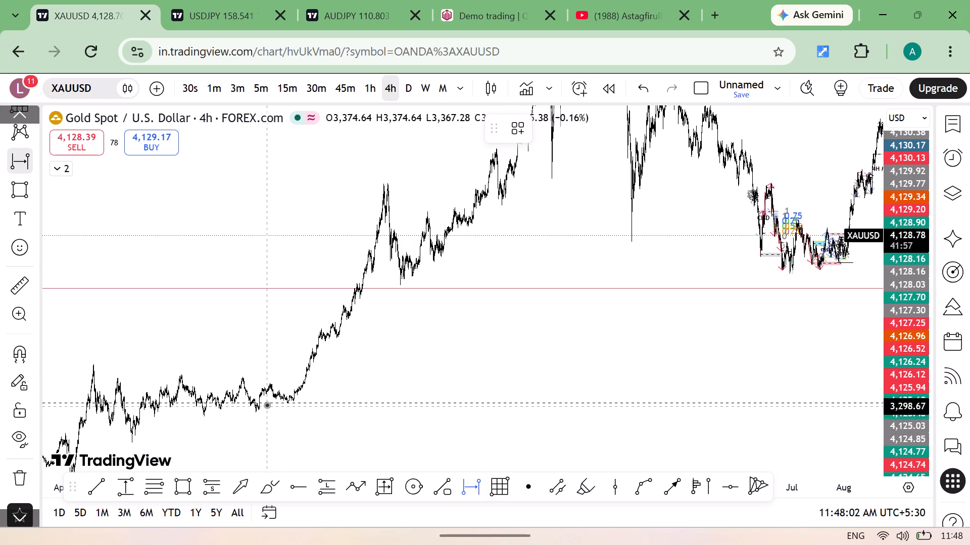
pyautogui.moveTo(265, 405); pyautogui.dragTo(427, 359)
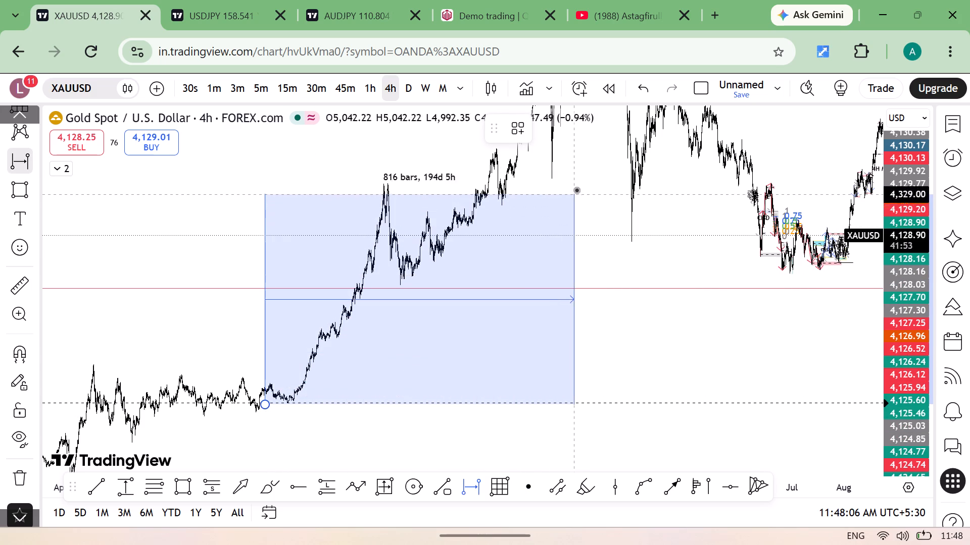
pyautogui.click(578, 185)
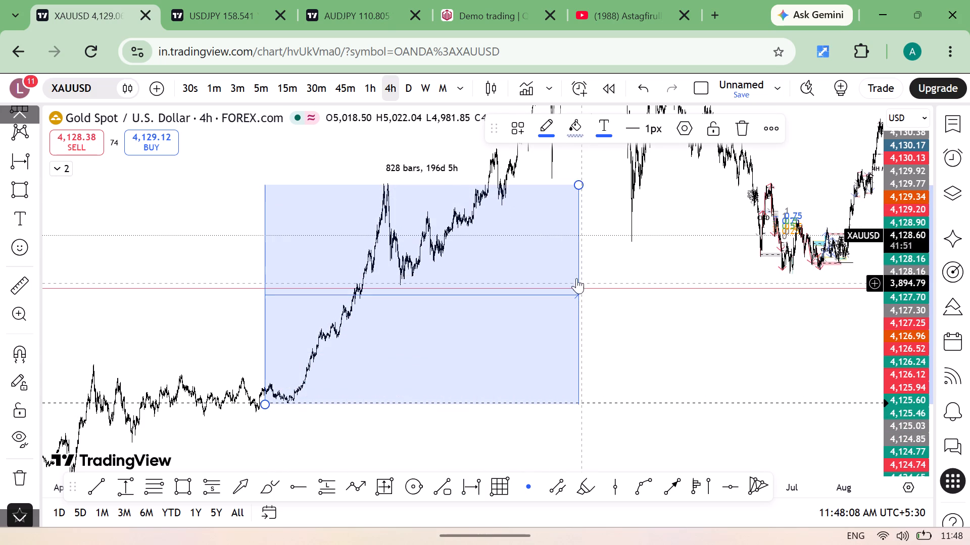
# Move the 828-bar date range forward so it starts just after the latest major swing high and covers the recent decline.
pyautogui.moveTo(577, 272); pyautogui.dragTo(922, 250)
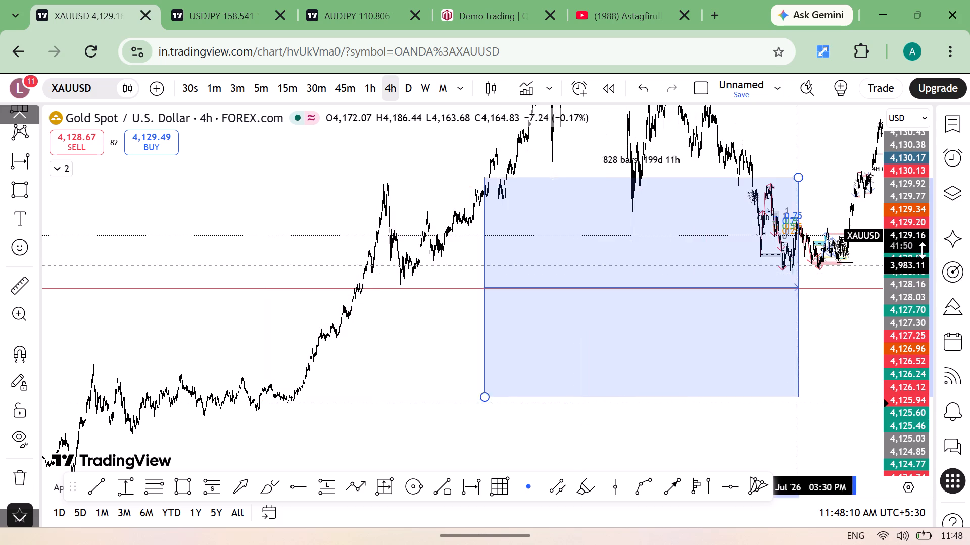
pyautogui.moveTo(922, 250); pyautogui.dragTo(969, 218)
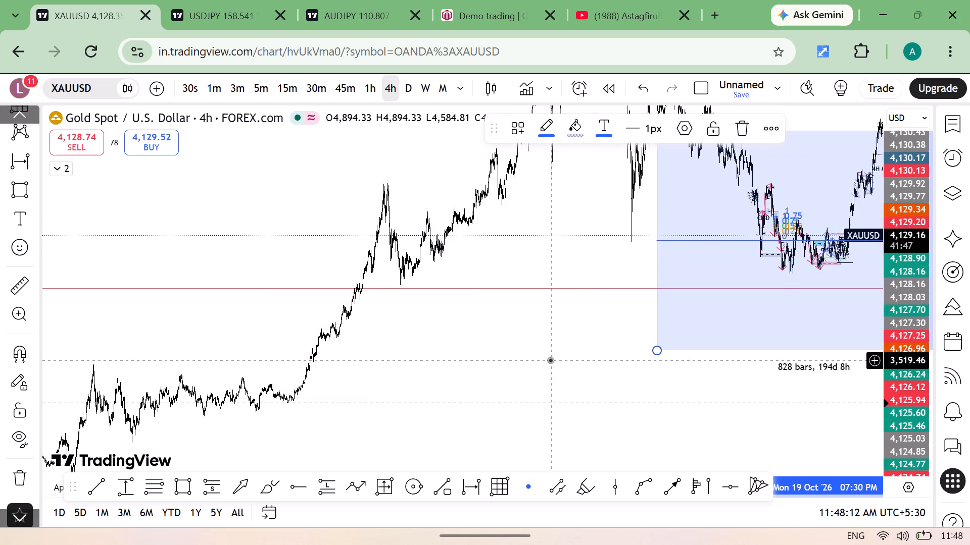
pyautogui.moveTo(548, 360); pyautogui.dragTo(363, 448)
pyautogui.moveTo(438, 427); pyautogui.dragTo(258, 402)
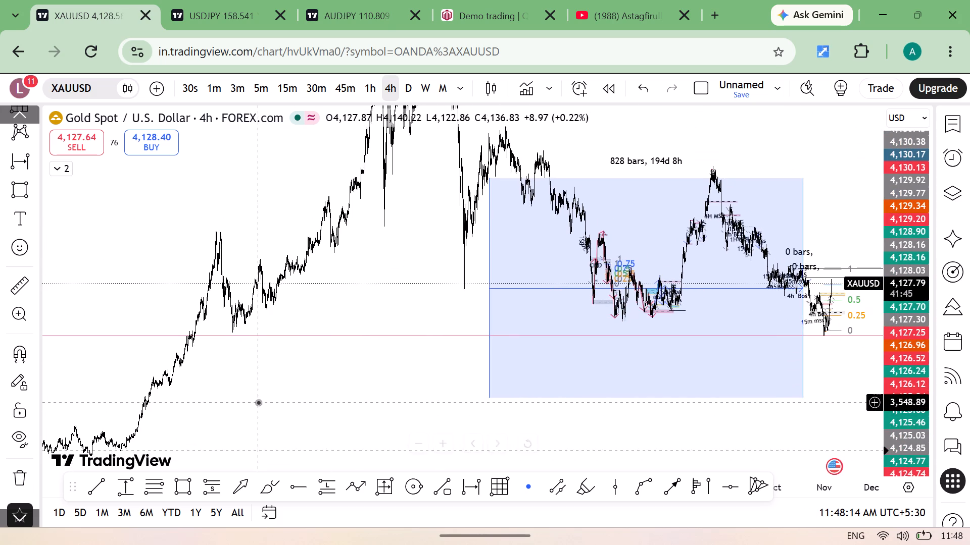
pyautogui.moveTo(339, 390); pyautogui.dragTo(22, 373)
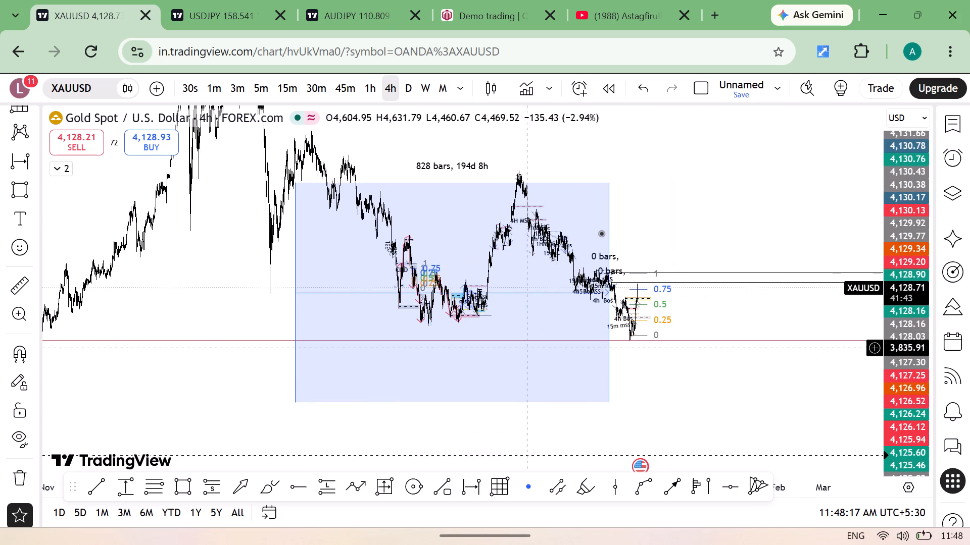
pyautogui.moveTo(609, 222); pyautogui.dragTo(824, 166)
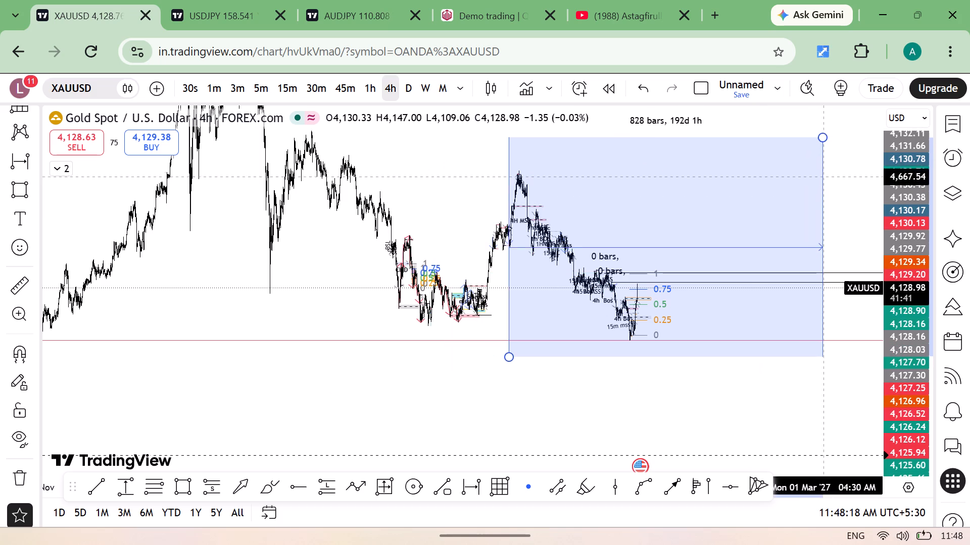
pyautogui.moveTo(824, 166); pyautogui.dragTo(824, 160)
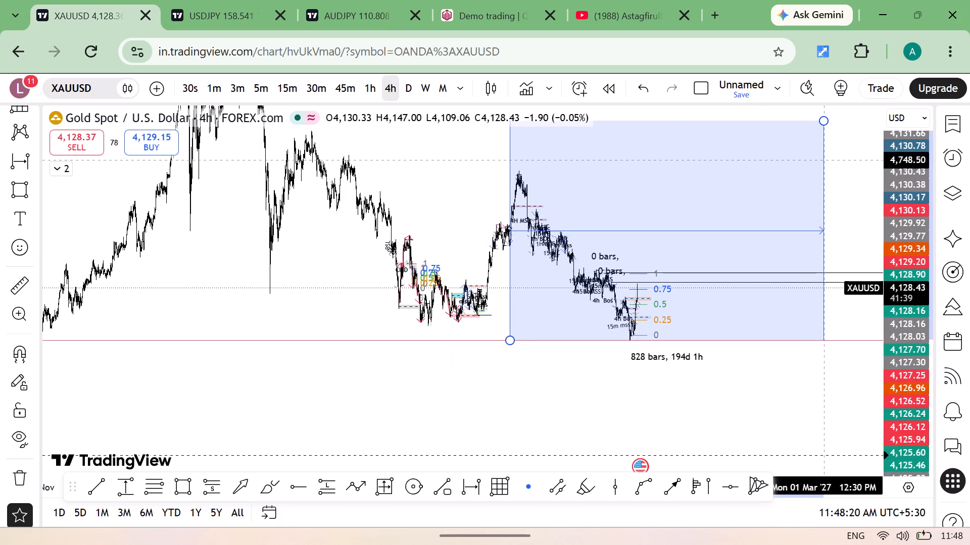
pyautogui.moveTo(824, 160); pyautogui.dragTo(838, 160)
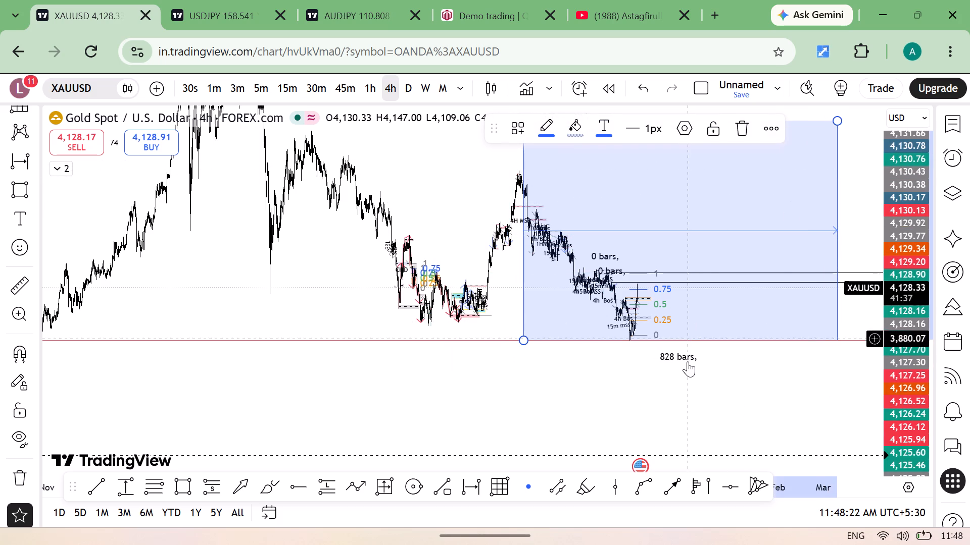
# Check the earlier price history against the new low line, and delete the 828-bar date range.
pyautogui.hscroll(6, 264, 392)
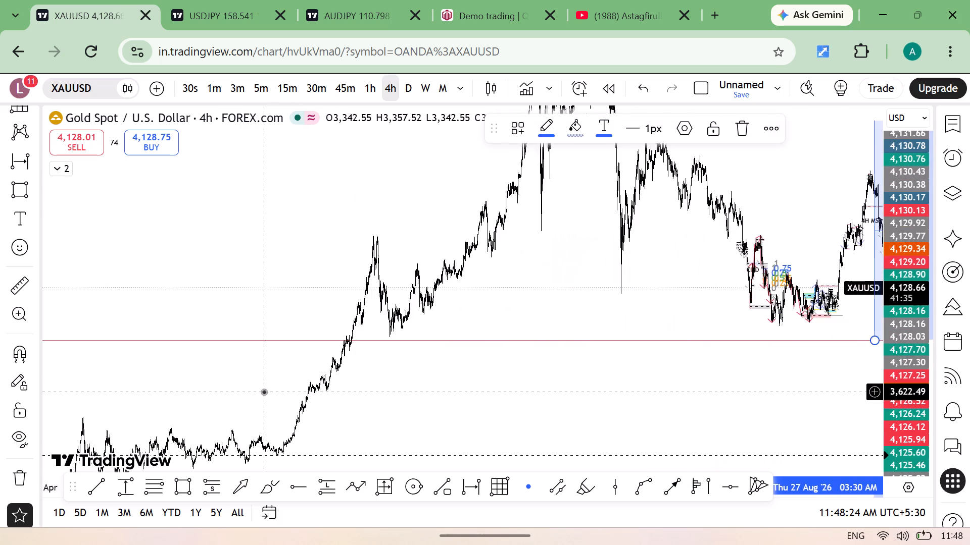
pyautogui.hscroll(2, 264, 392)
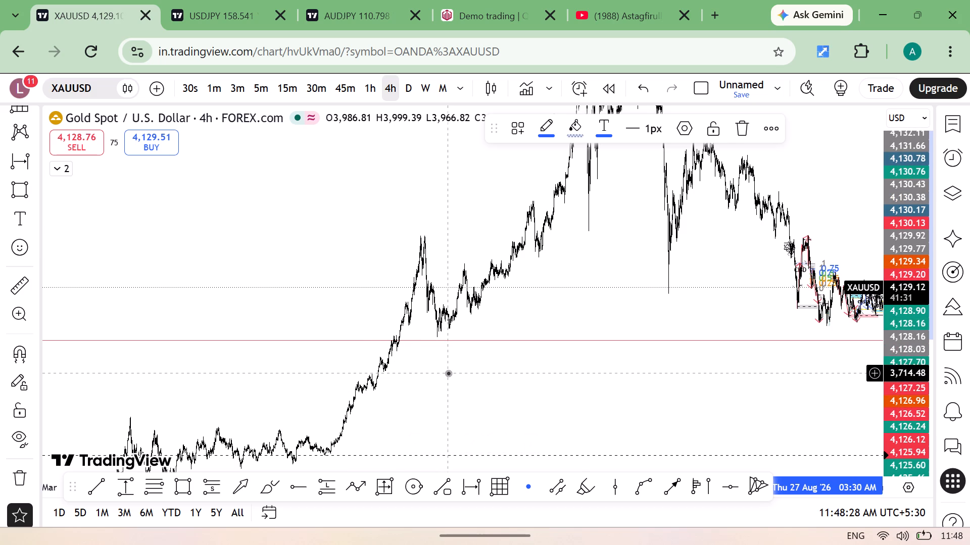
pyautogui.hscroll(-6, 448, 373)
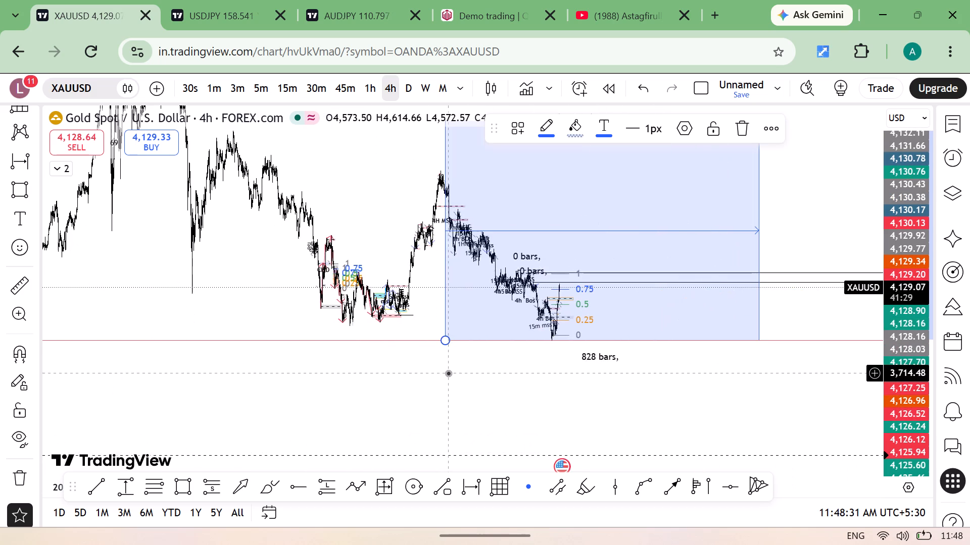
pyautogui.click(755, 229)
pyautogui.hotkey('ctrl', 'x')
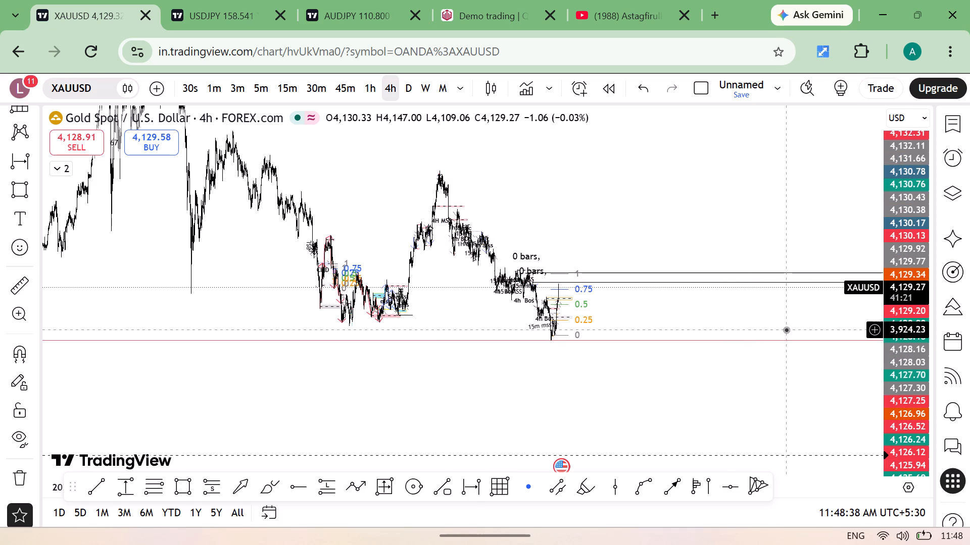
# Switch the XAUUSD chart to the 1h timeframe and reset the view to the latest candles.
pyautogui.click(373, 90)
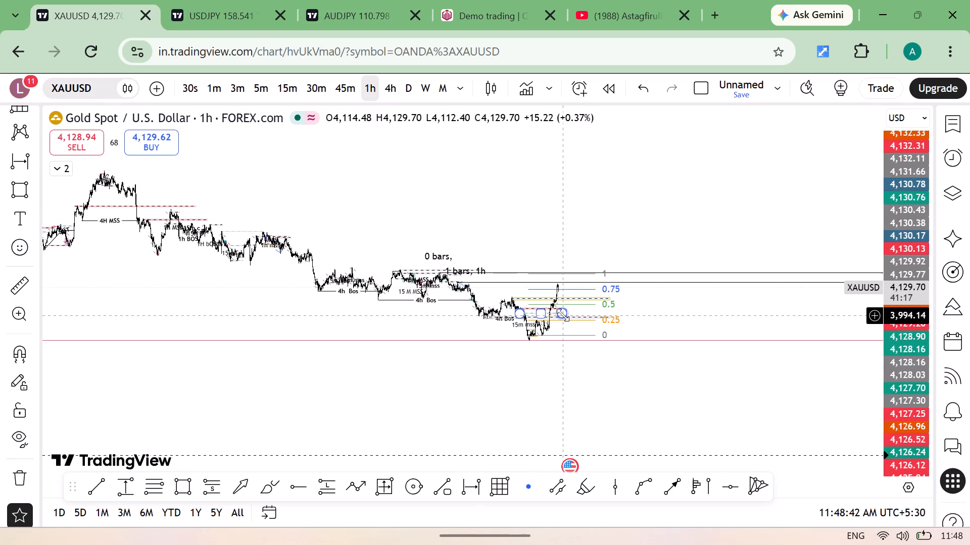
pyautogui.hotkey('alt', 'r')
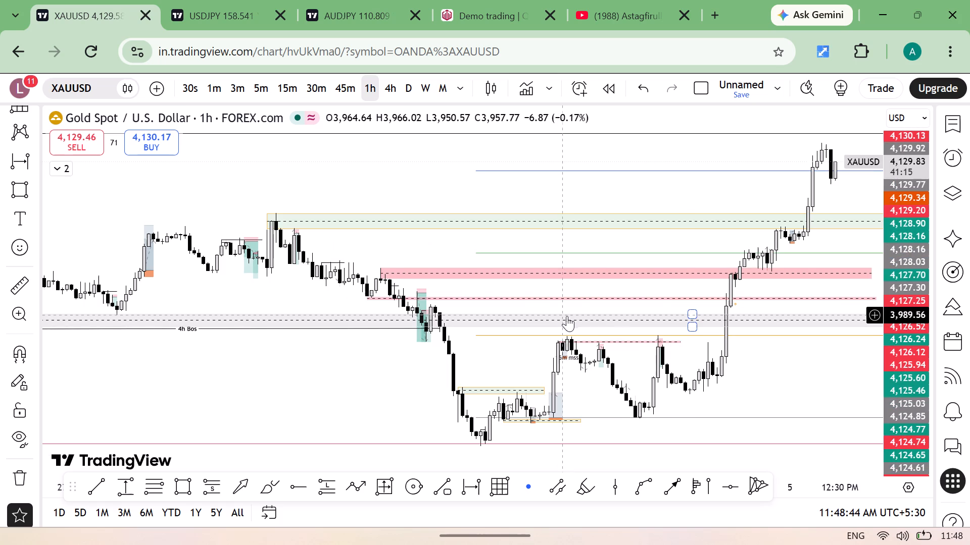
pyautogui.hscroll(-2, 680, 326)
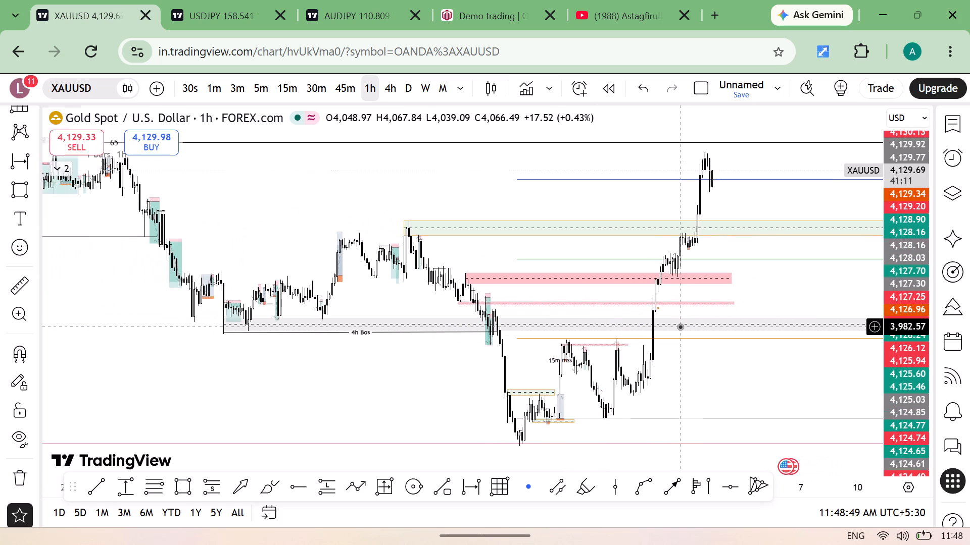
# Draw a date range of about 62 bars from the swing high at the green zone down past the lowest swing low.
pyautogui.click(477, 483)
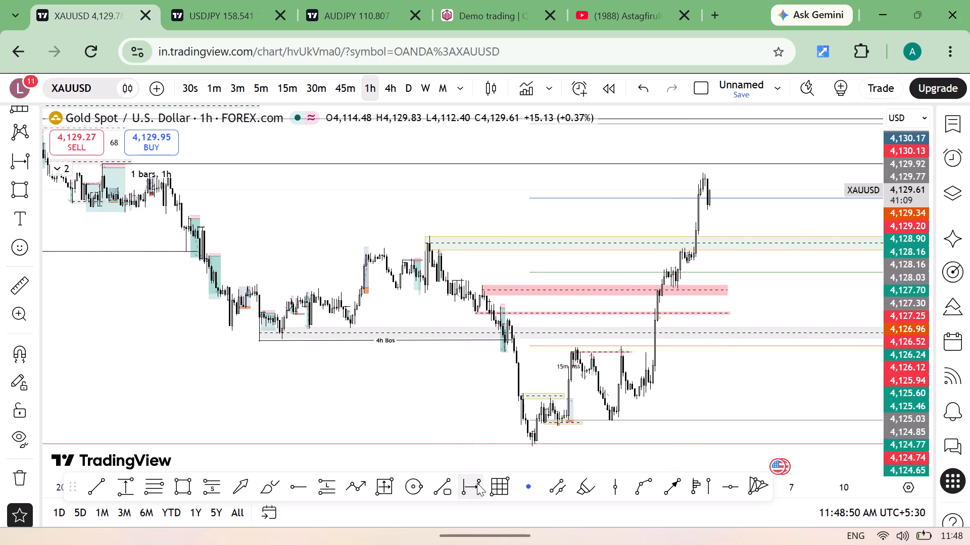
pyautogui.moveTo(429, 235); pyautogui.dragTo(547, 346)
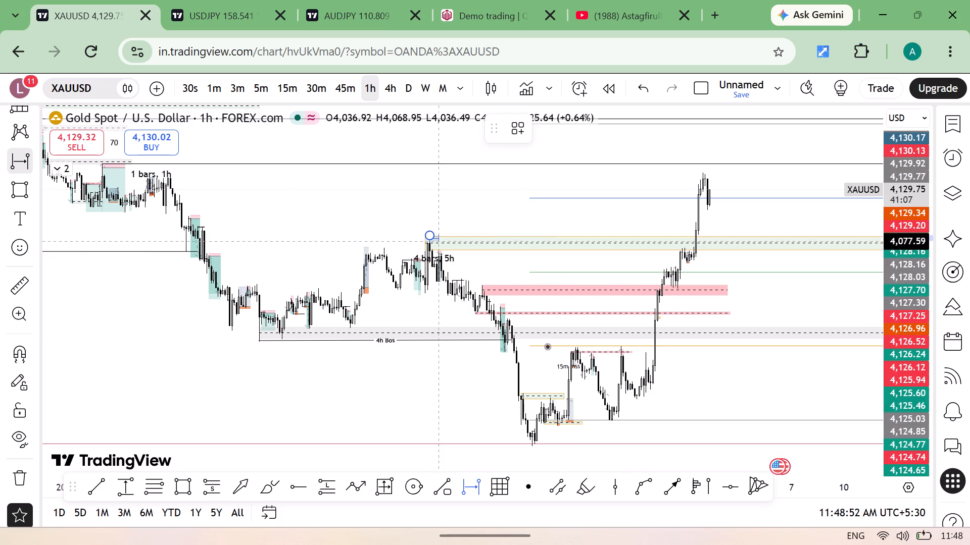
pyautogui.moveTo(547, 346); pyautogui.dragTo(565, 404)
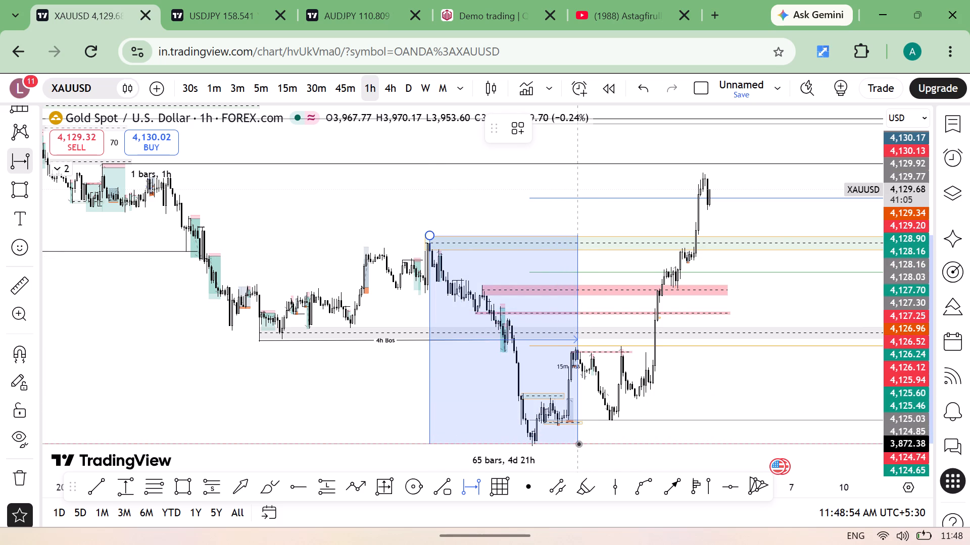
pyautogui.click(571, 446)
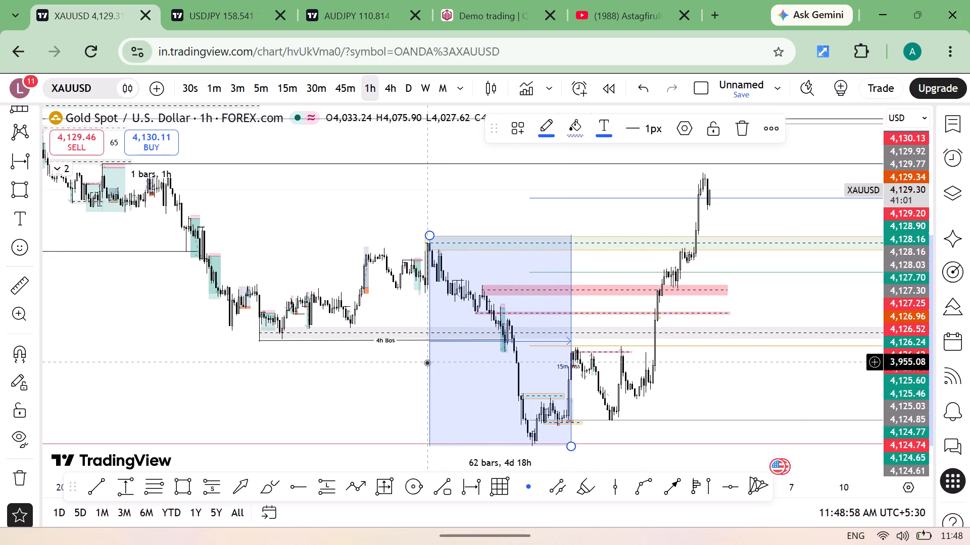
# Move the 62-bar date range forward so it covers the rally up to the latest high.
pyautogui.moveTo(430, 364); pyautogui.dragTo(563, 362)
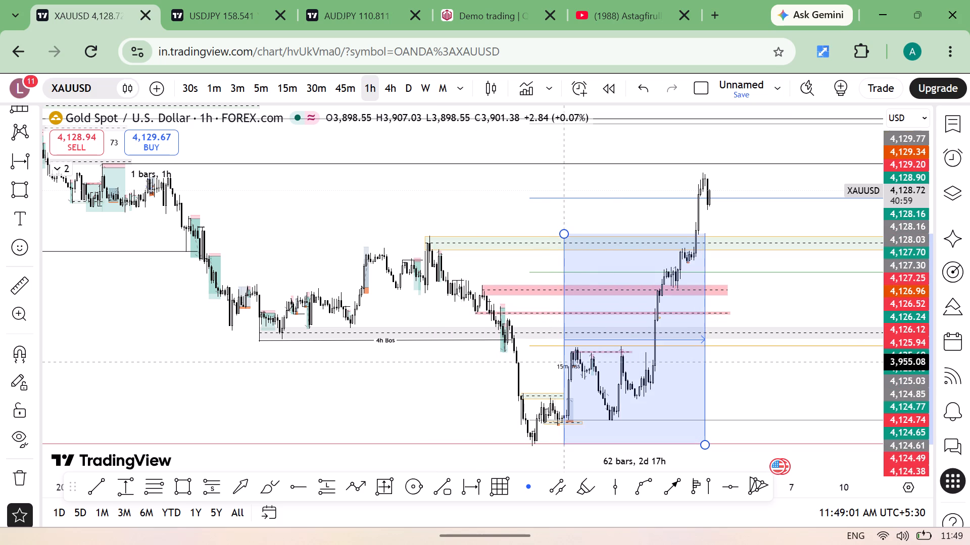
# Remove the 62-bar date range that covers the latest 1h rally.
pyautogui.moveTo(563, 362); pyautogui.dragTo(569, 359)
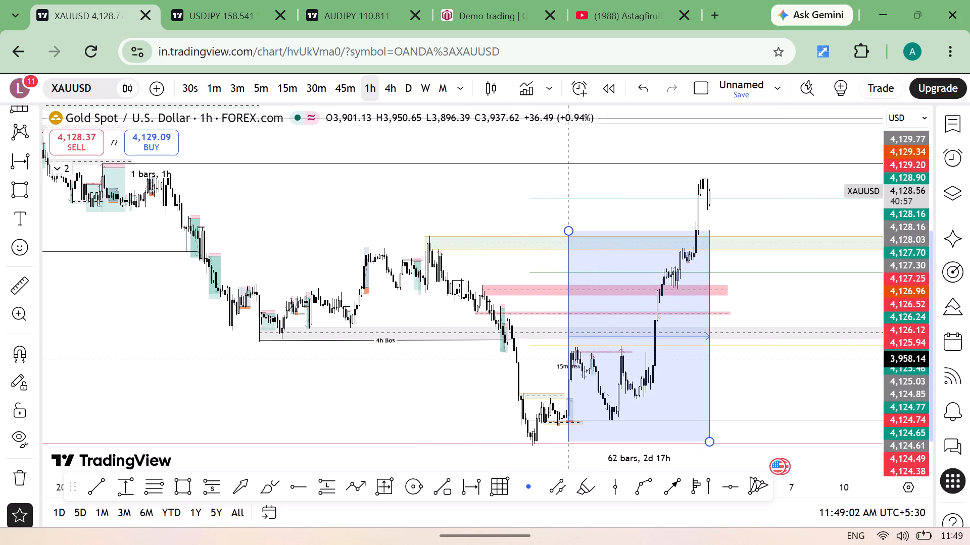
pyautogui.moveTo(569, 359); pyautogui.dragTo(569, 359)
pyautogui.hotkey('ctrl', 'x')
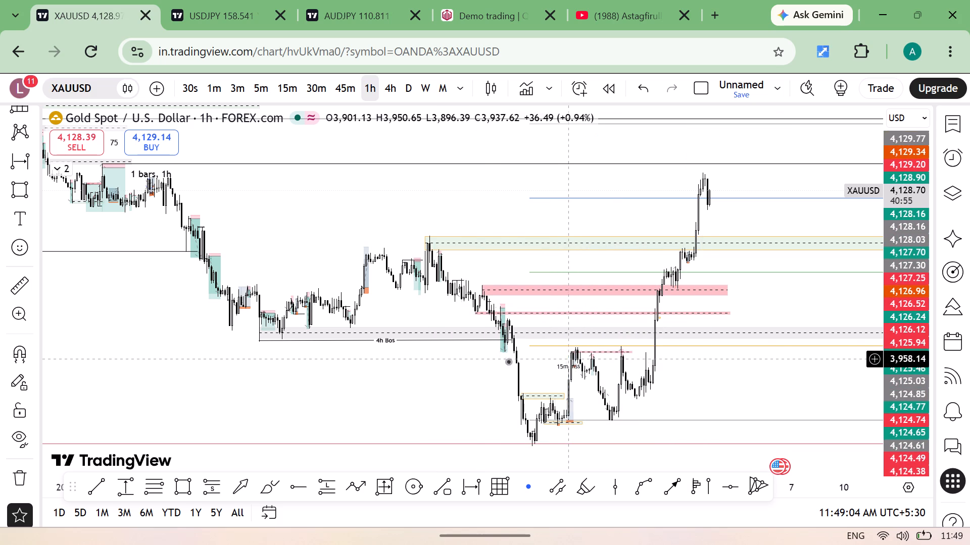
# Examine the XAUUSD price history on the daily timeframe with all drawings hidden.
pyautogui.hscroll(2, 484, 374)
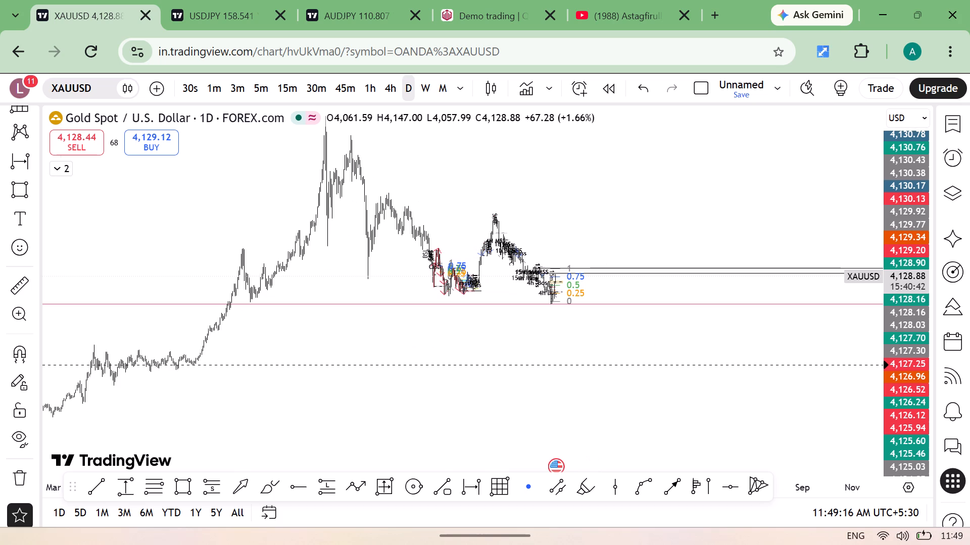
pyautogui.scroll(-1, 38, 453)
pyautogui.click(20, 413)
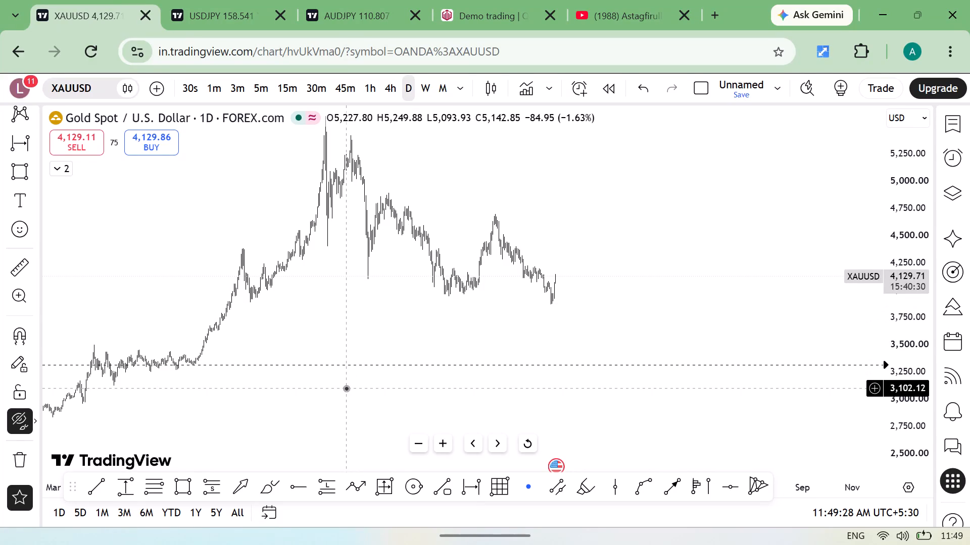
pyautogui.hscroll(1, 346, 388)
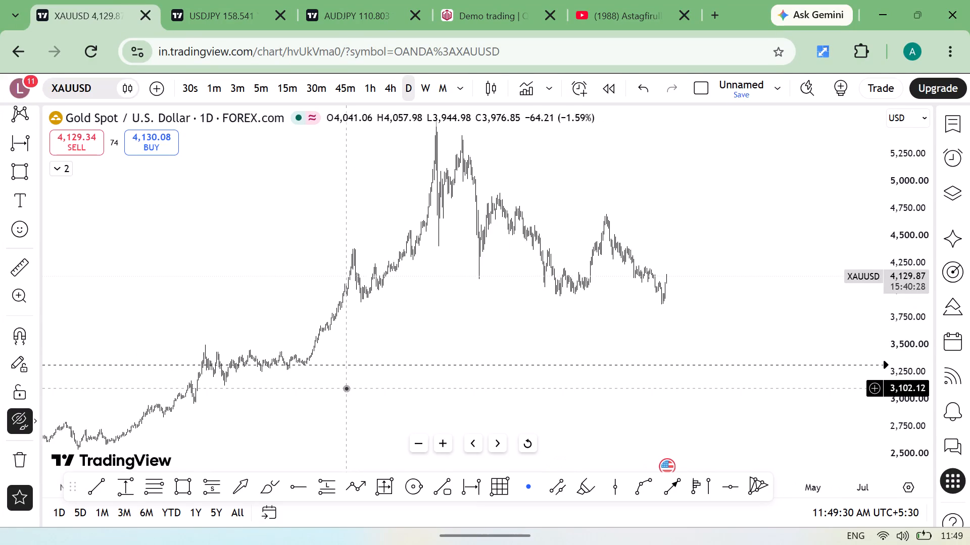
pyautogui.hscroll(1, 346, 388)
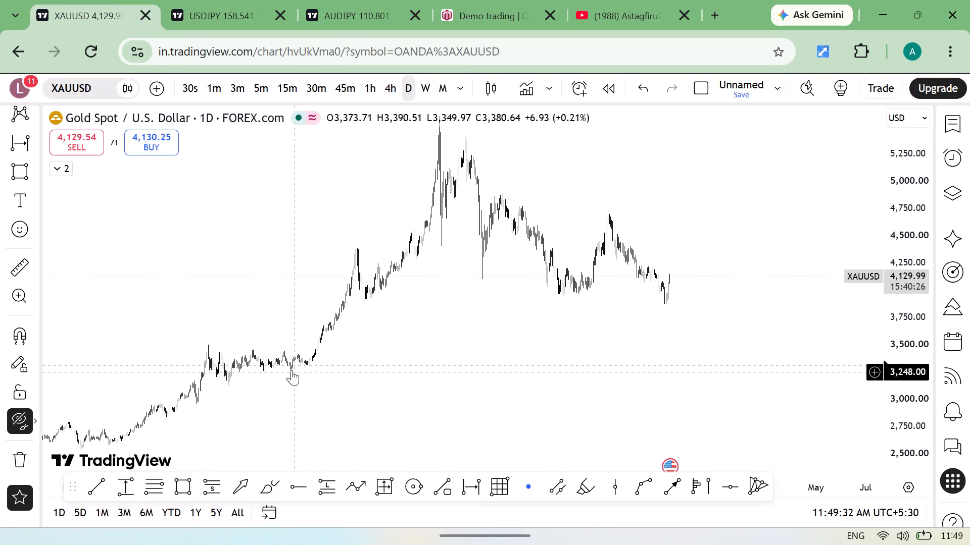
pyautogui.hscroll(-1, 406, 348)
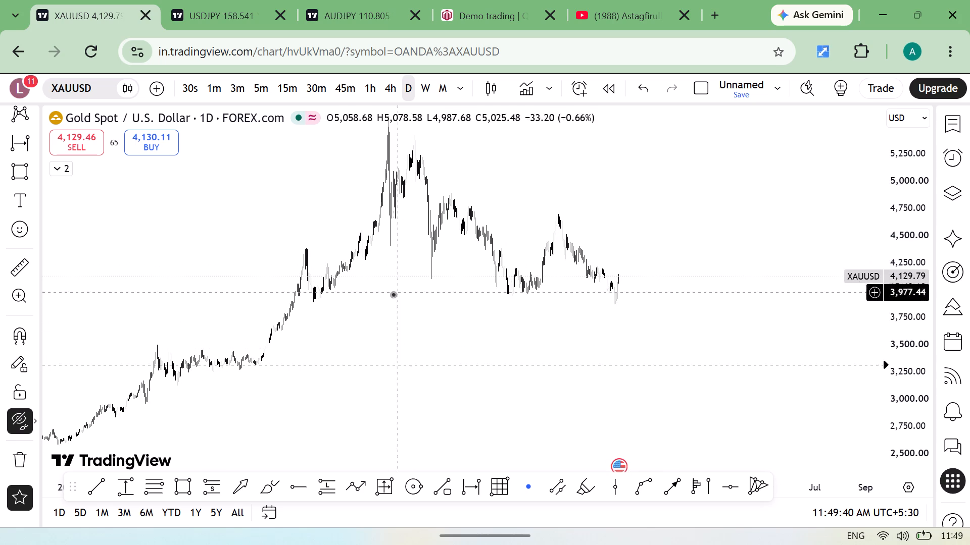
# Draw a date range from the second major daily peak across the following decline, and extend it to about 100 bars.
pyautogui.click(466, 485)
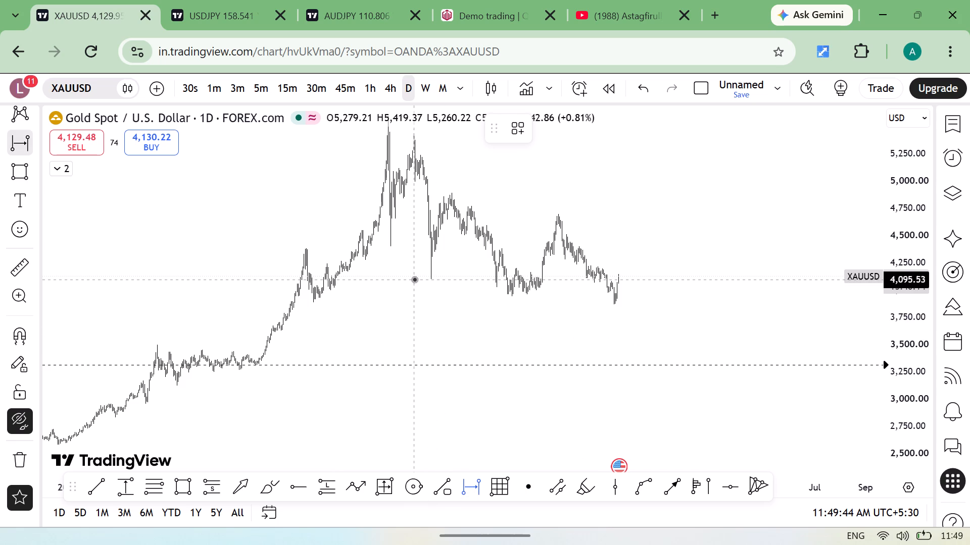
pyautogui.moveTo(414, 279); pyautogui.dragTo(520, 190)
pyautogui.click(520, 190)
pyautogui.moveTo(520, 186); pyautogui.dragTo(516, 192)
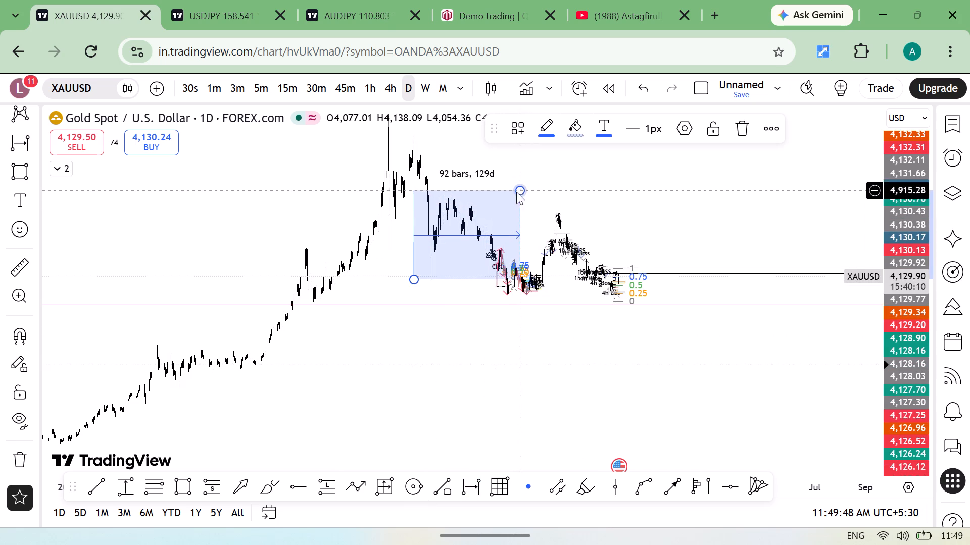
pyautogui.moveTo(516, 192); pyautogui.dragTo(529, 192)
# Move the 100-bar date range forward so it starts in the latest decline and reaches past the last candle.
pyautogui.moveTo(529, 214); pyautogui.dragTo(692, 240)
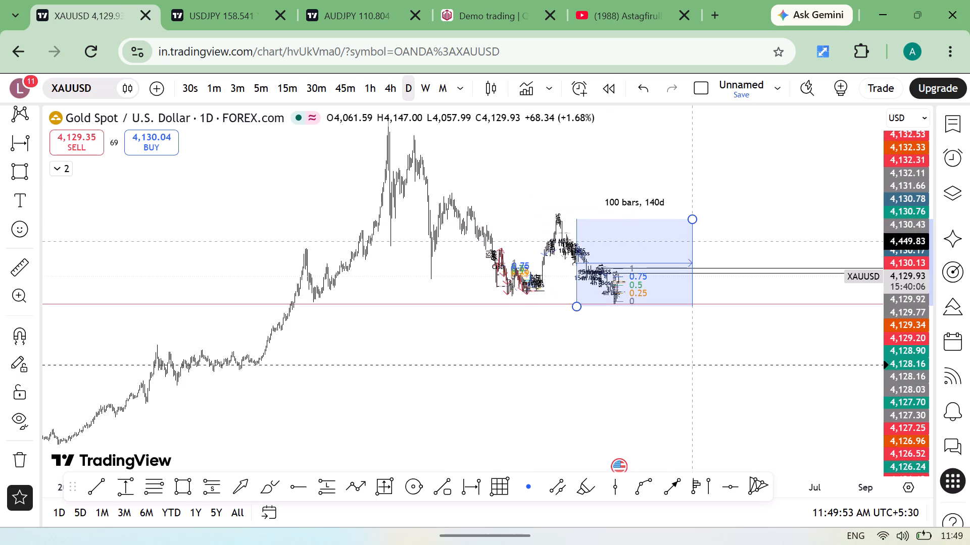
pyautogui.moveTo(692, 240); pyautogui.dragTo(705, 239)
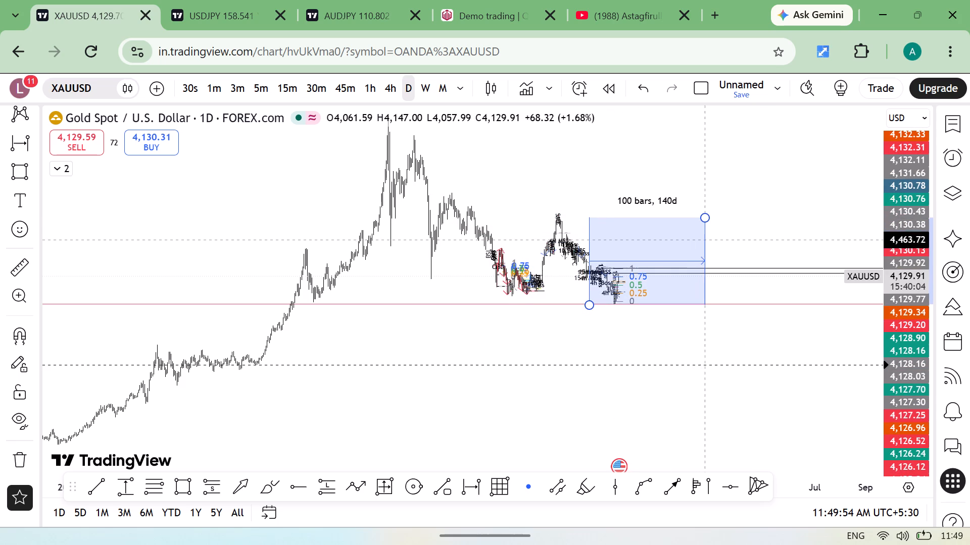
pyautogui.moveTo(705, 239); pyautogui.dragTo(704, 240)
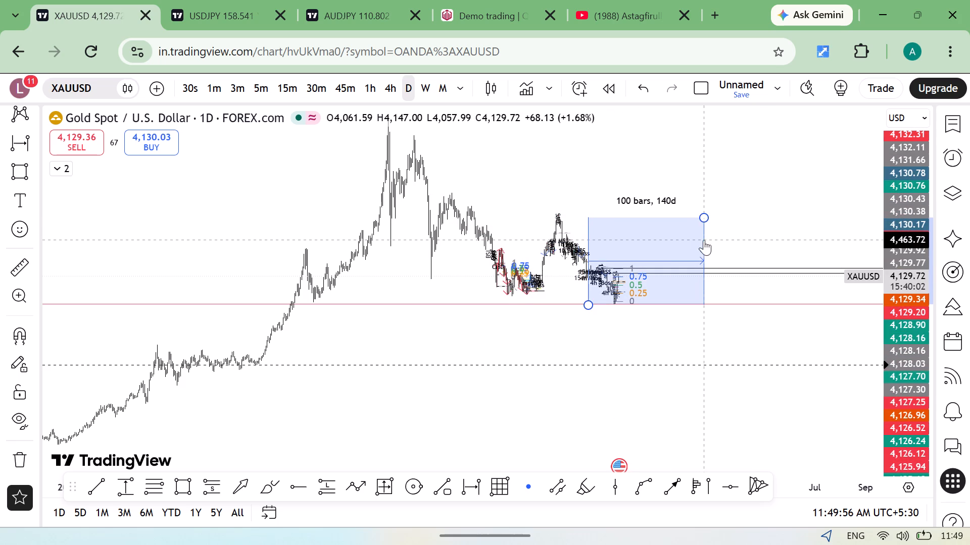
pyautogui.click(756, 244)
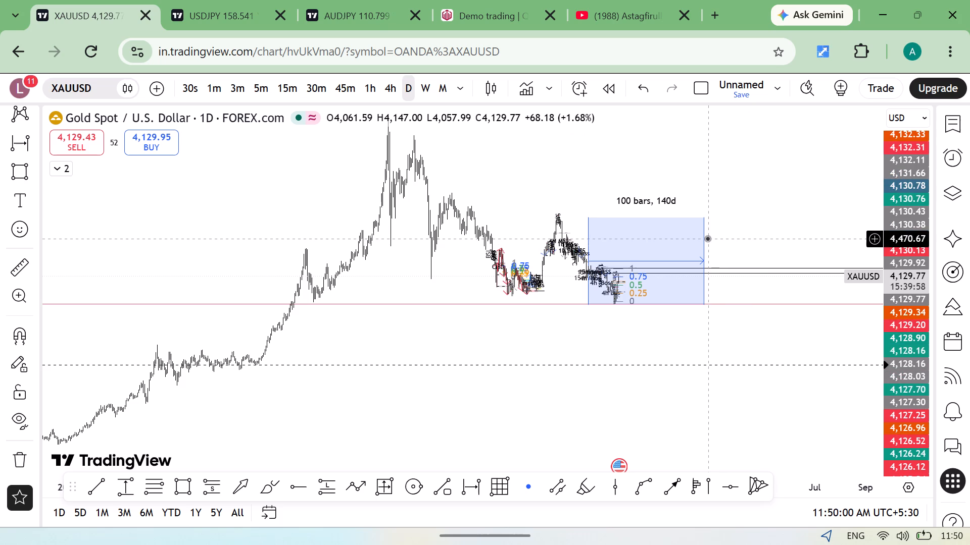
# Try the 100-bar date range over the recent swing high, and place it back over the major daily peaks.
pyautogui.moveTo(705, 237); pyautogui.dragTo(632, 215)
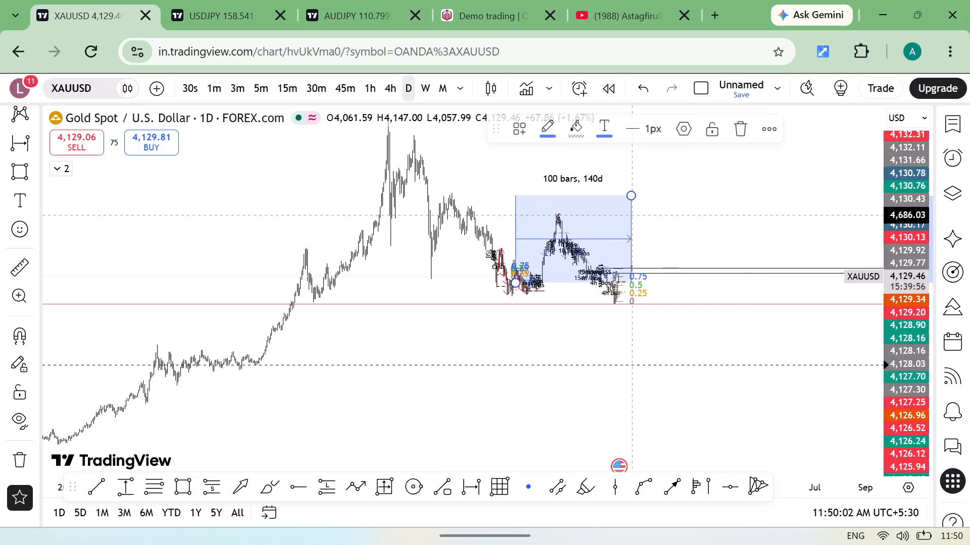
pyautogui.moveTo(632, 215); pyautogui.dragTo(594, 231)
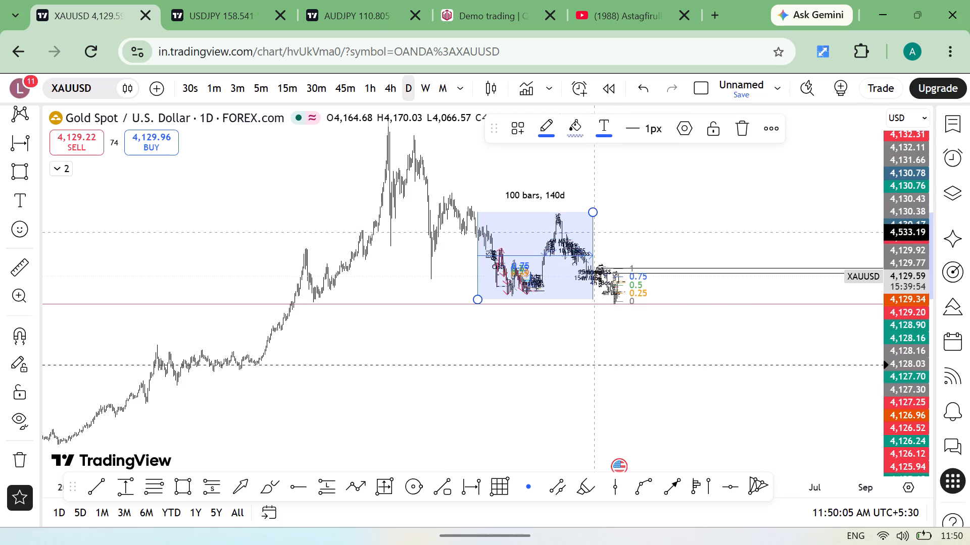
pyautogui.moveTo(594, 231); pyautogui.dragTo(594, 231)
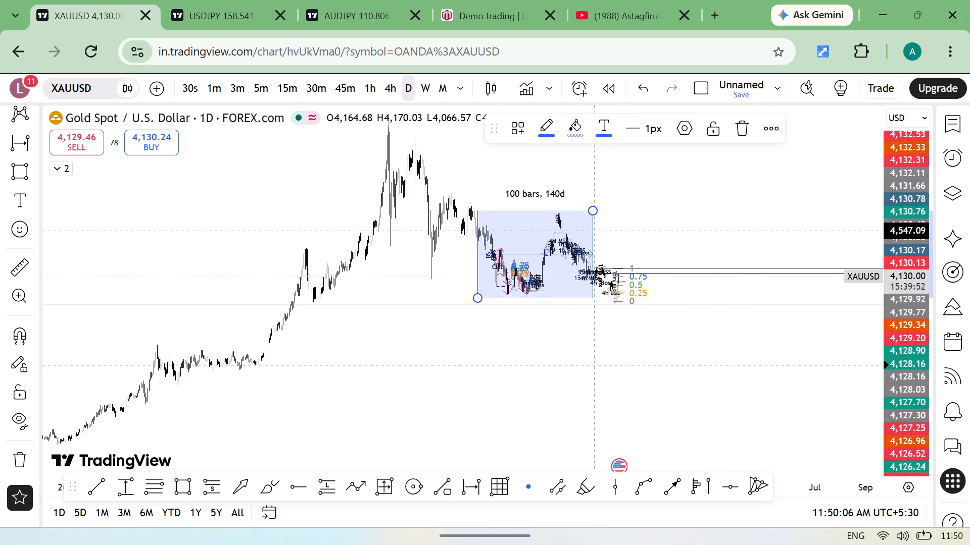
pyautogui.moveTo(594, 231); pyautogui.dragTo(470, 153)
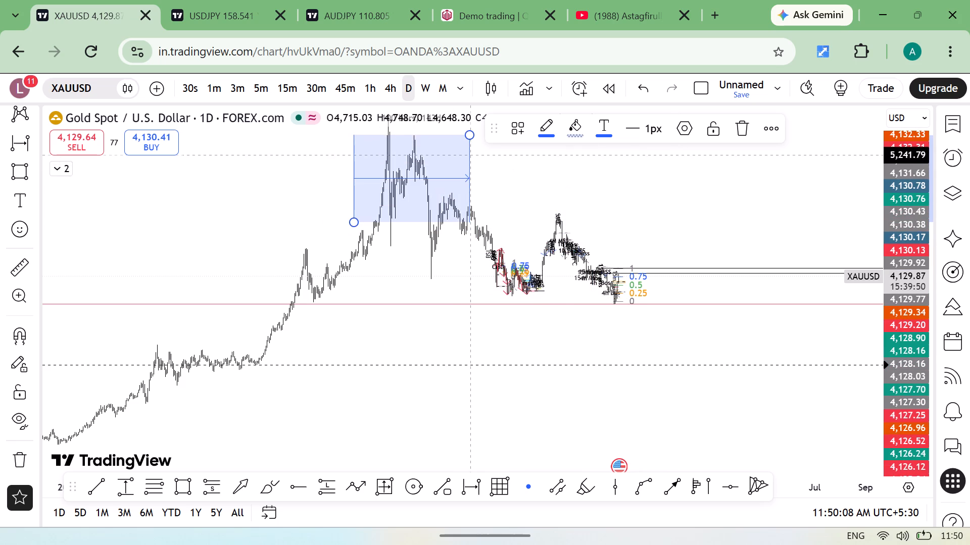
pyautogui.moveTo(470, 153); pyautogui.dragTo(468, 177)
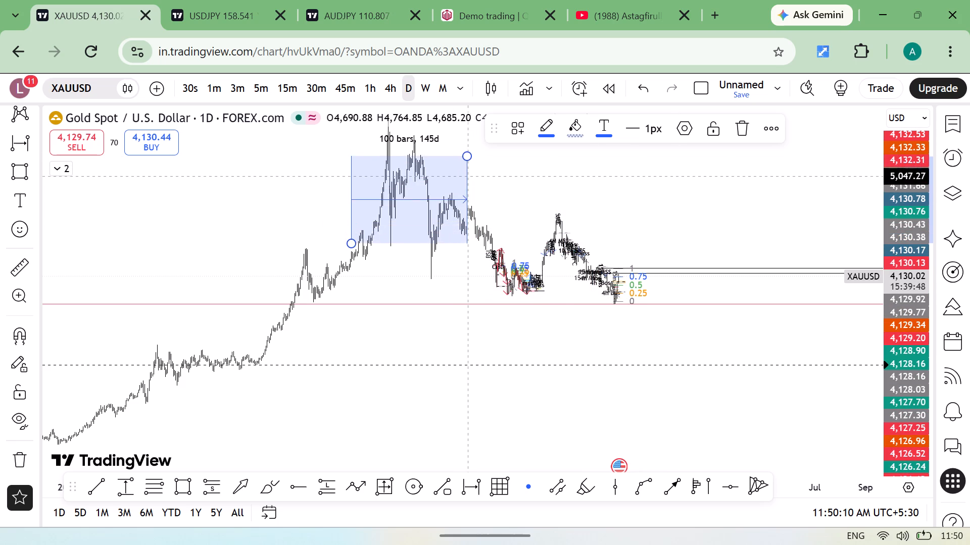
# Place the 100-bar date range over the latest swing high and its surrounding lows, and stretch it to about 116 bars.
pyautogui.moveTo(468, 177); pyautogui.dragTo(608, 231)
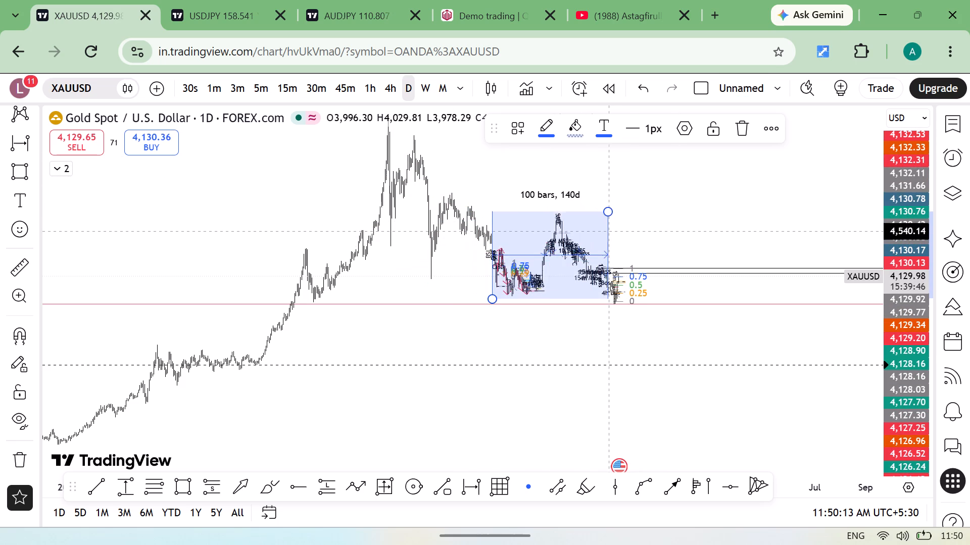
pyautogui.moveTo(608, 231); pyautogui.dragTo(608, 230)
pyautogui.moveTo(605, 212); pyautogui.dragTo(627, 212)
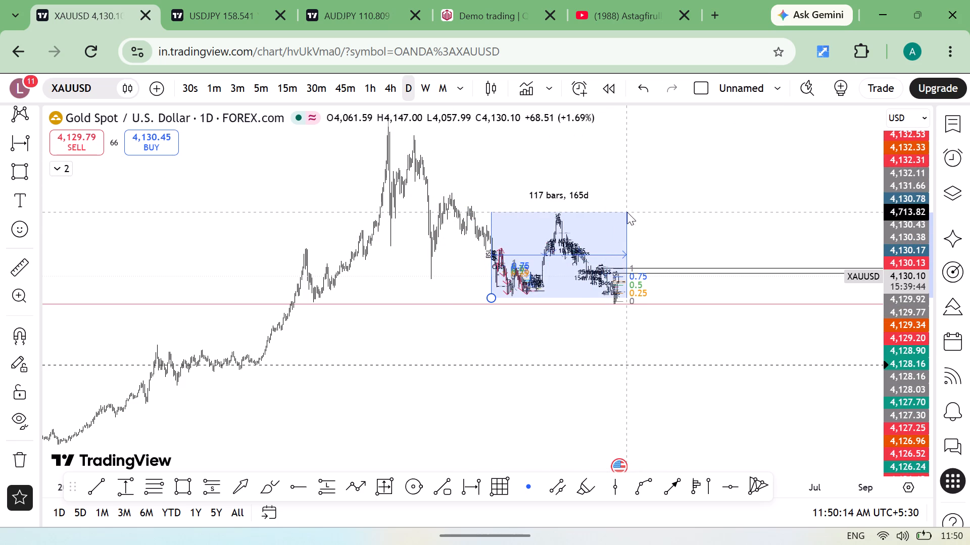
pyautogui.moveTo(627, 212); pyautogui.dragTo(625, 213)
# Move the 116-bar date range forward so it starts in the latest decline and extends beyond the last candle.
pyautogui.moveTo(625, 230); pyautogui.dragTo(714, 236)
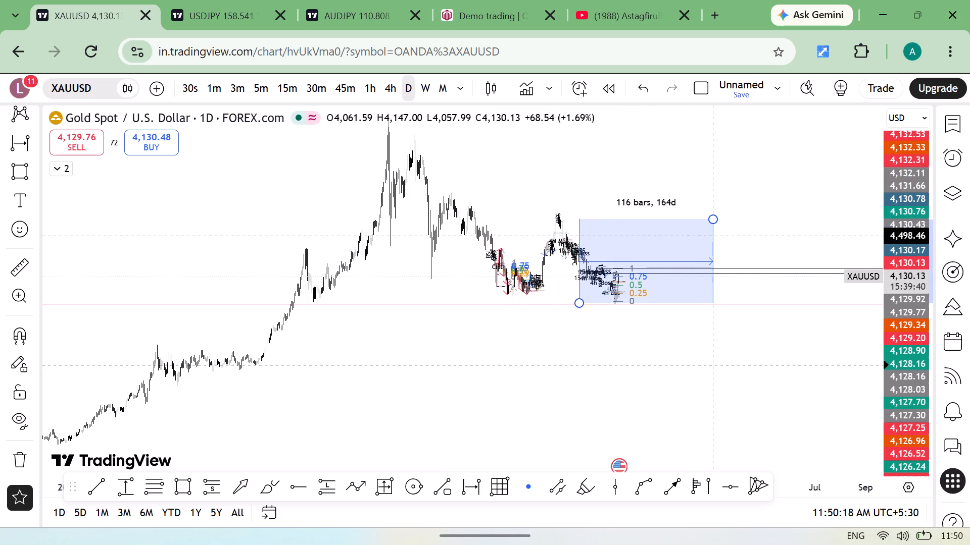
pyautogui.moveTo(714, 236); pyautogui.dragTo(717, 237)
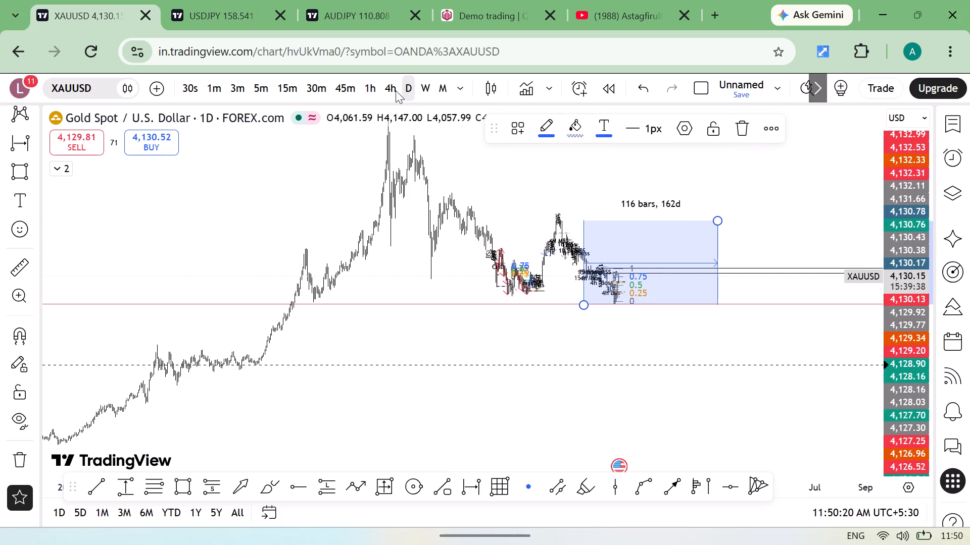
# Switch the XAUUSD chart to the 4h timeframe and reset the view to the latest candles.
pyautogui.click(389, 90)
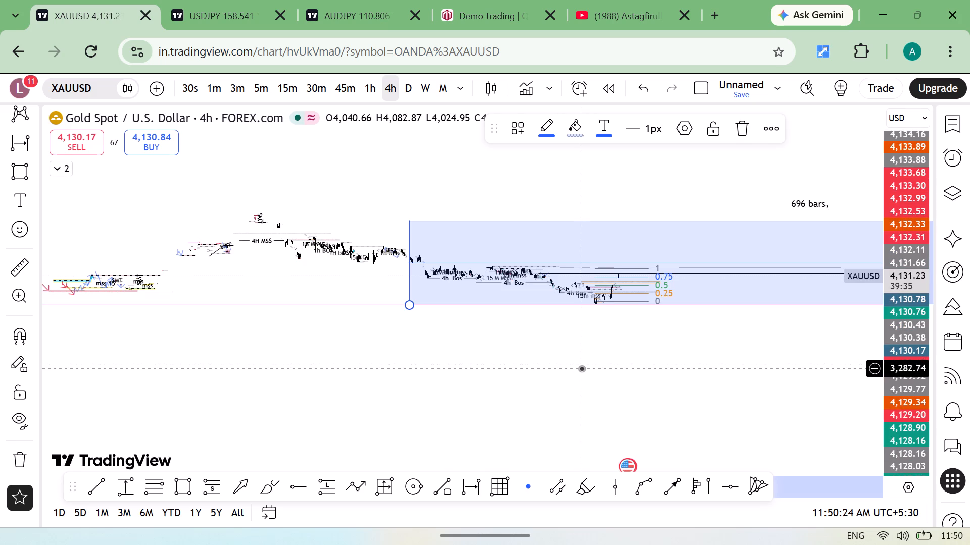
pyautogui.hotkey('alt', 'r')
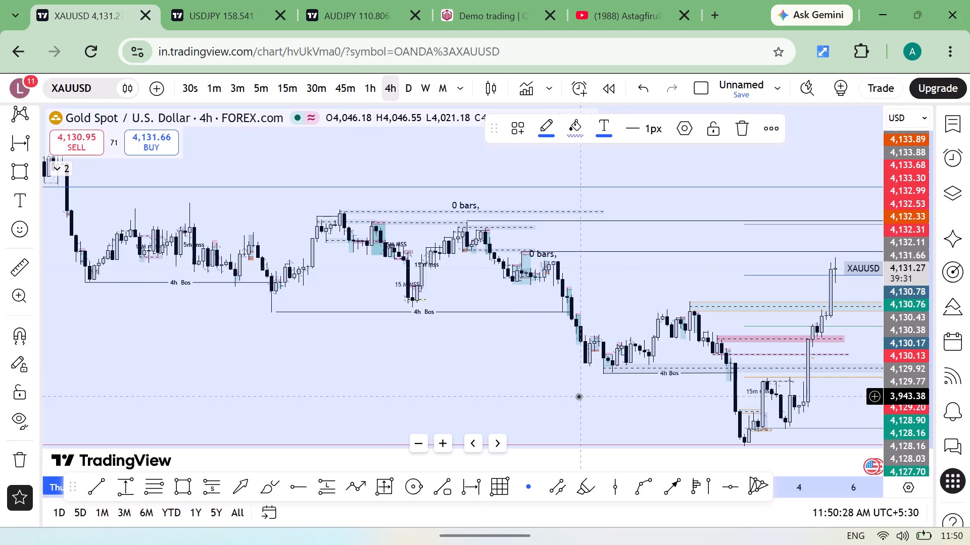
# Lower the 0 level of the Fibonacci retracement to the low line at about 3,872.
pyautogui.hscroll(-2, 548, 395)
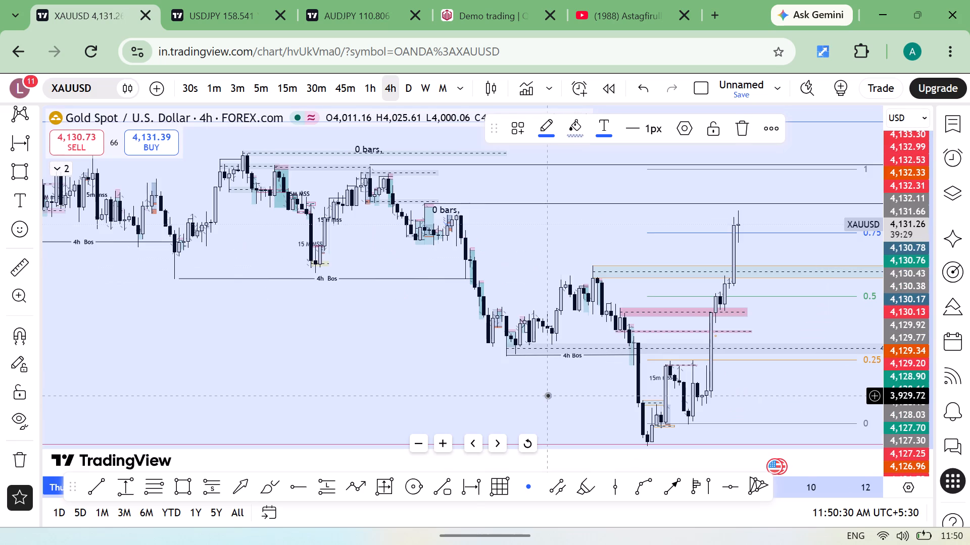
pyautogui.hscroll(-1, 548, 395)
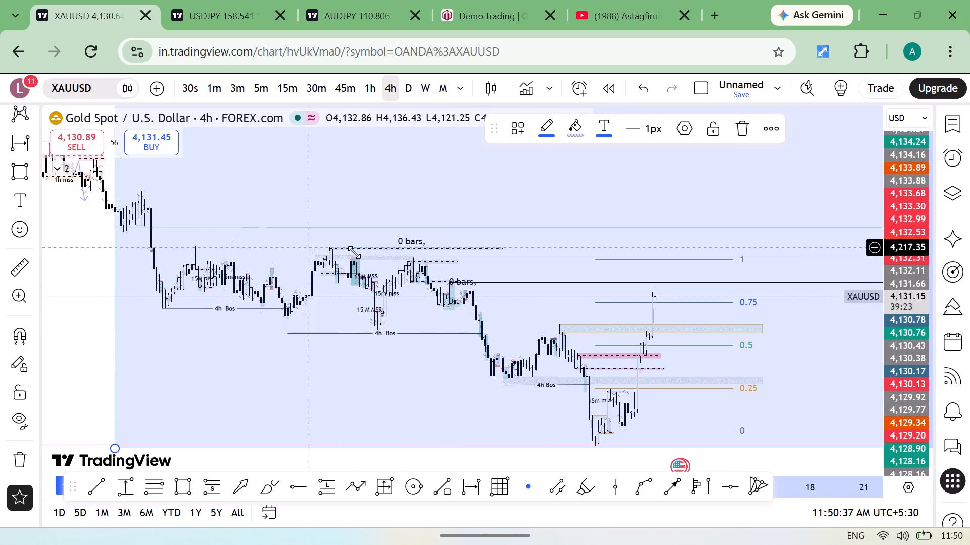
pyautogui.hscroll(-2, 513, 299)
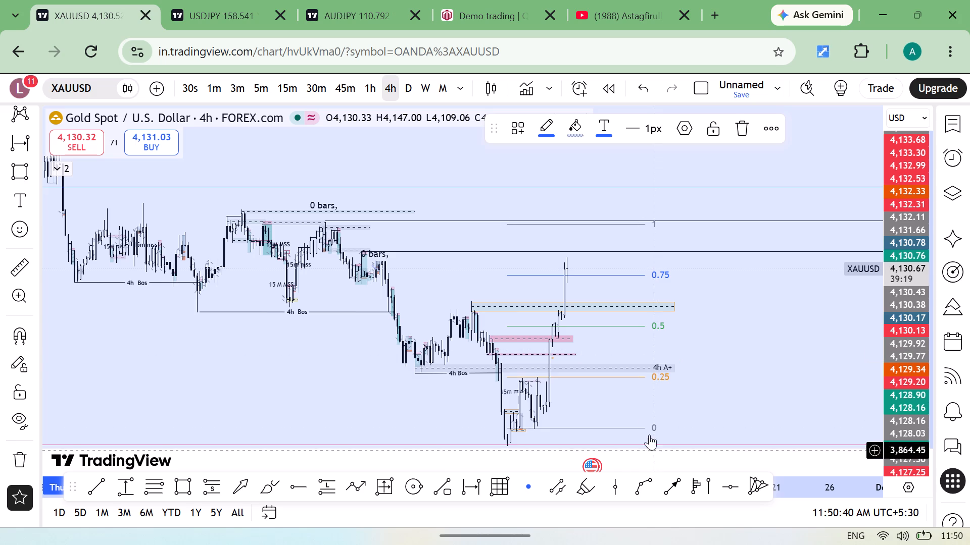
pyautogui.moveTo(918, 350); pyautogui.dragTo(908, 393)
pyautogui.moveTo(854, 388); pyautogui.dragTo(809, 296)
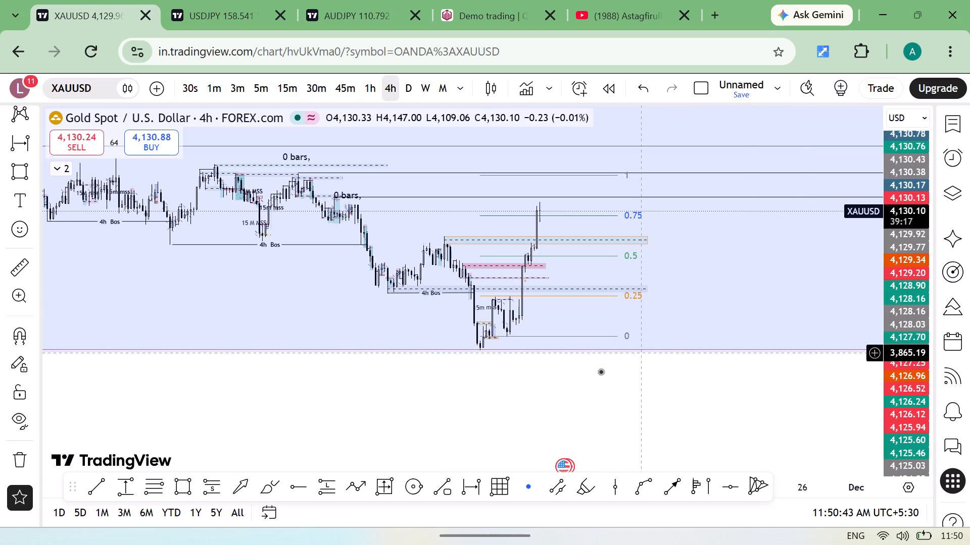
pyautogui.moveTo(612, 337); pyautogui.dragTo(609, 349)
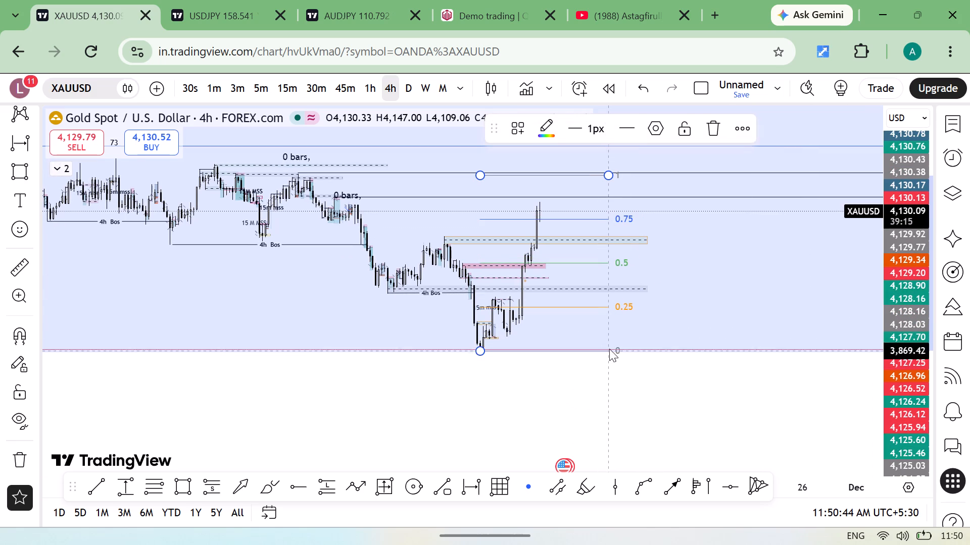
pyautogui.moveTo(609, 349); pyautogui.dragTo(608, 348)
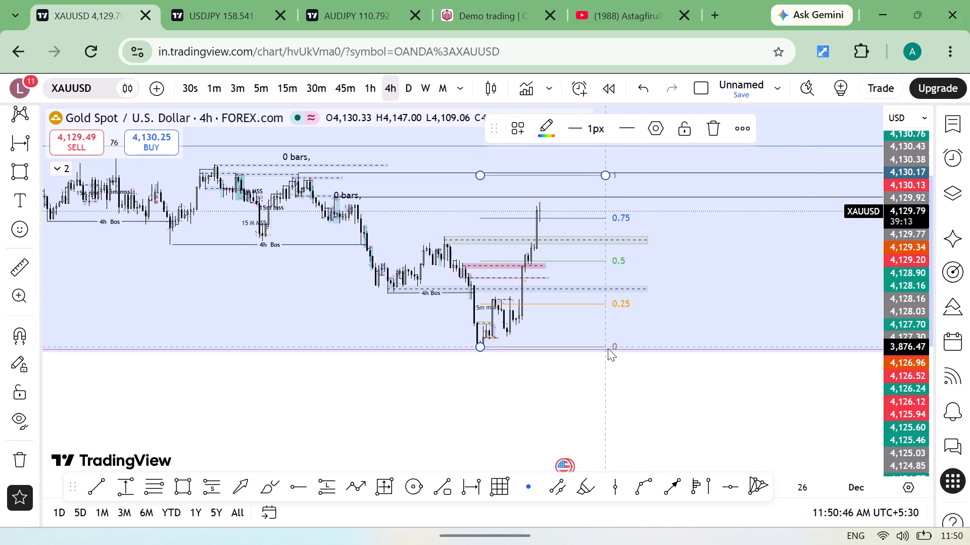
pyautogui.moveTo(608, 348); pyautogui.dragTo(610, 351)
pyautogui.click(610, 351)
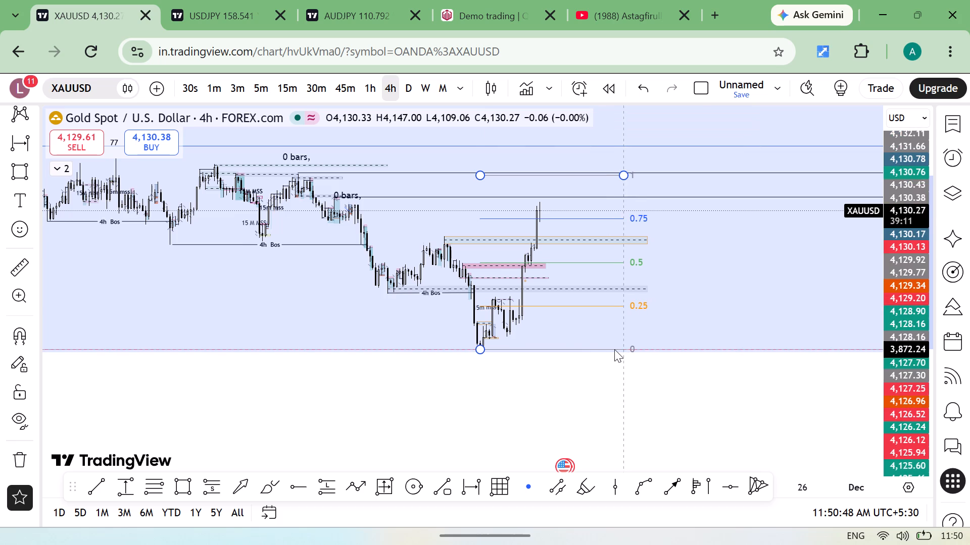
# Raise the retracement's 1 level to the blue horizontal line above the recent highs, at about 4,251.
pyautogui.moveTo(743, 270); pyautogui.dragTo(710, 373)
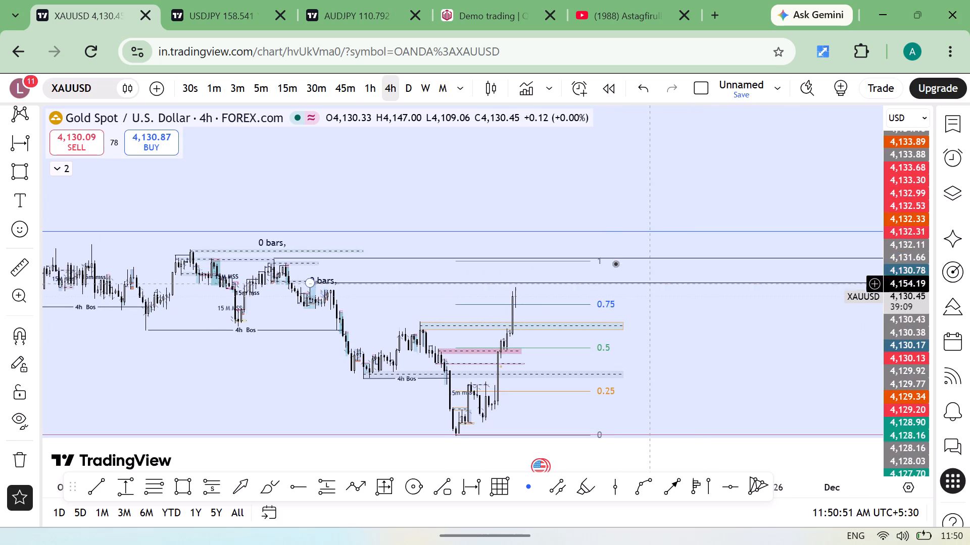
pyautogui.moveTo(592, 258); pyautogui.dragTo(635, 226)
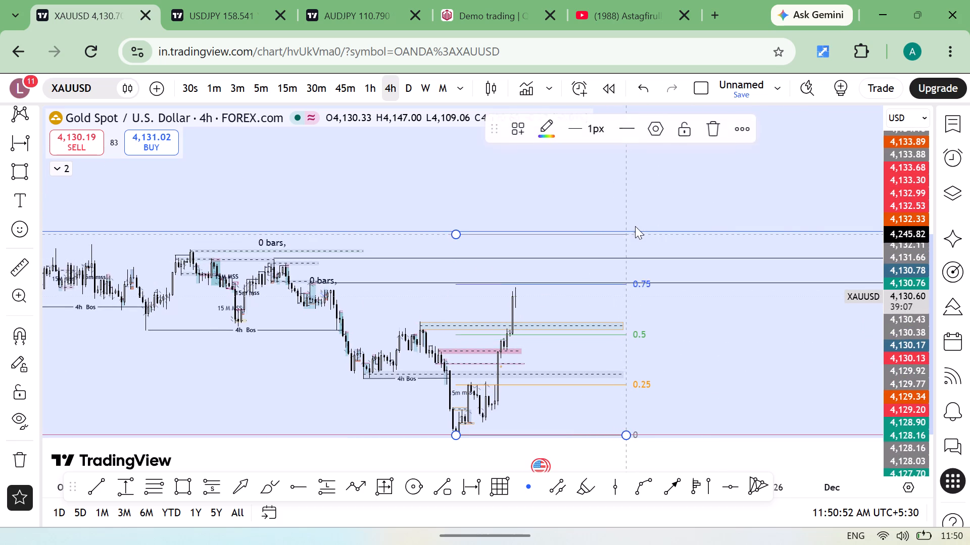
pyautogui.moveTo(635, 226); pyautogui.dragTo(630, 232)
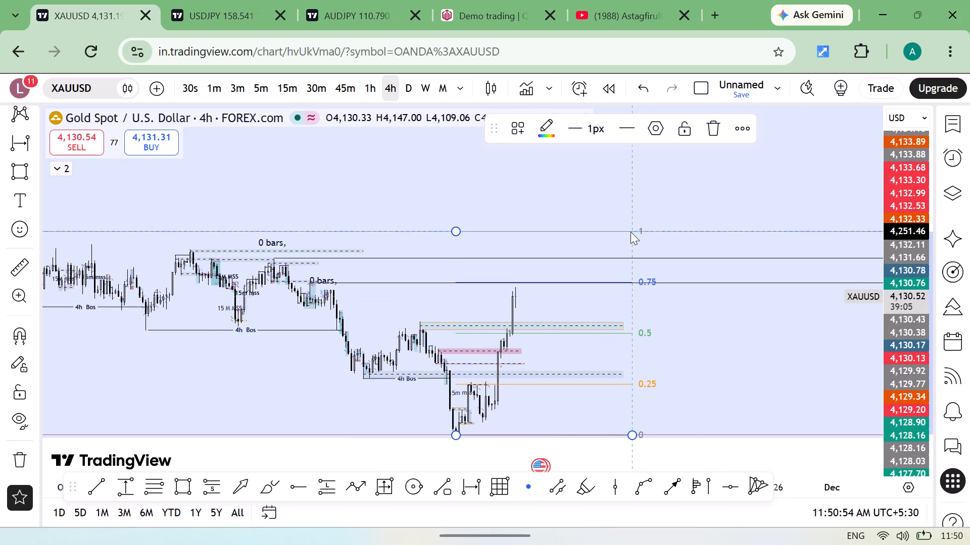
pyautogui.moveTo(630, 232); pyautogui.dragTo(630, 232)
pyautogui.click(691, 206)
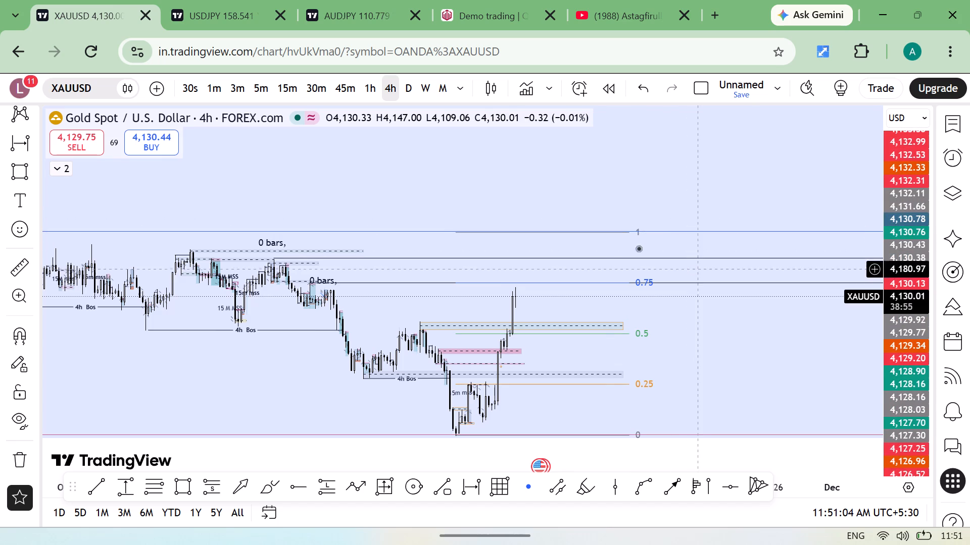
# Switch the XAUUSD chart to the 1h timeframe and reset the view to the latest candles.
pyautogui.click(372, 82)
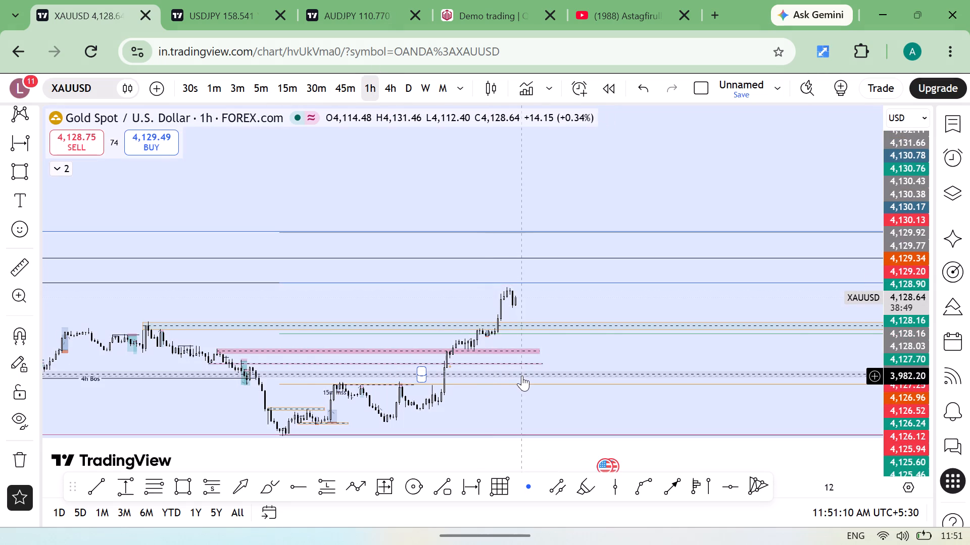
pyautogui.hotkey('alt', 'r')
pyautogui.hscroll(-2, 614, 374)
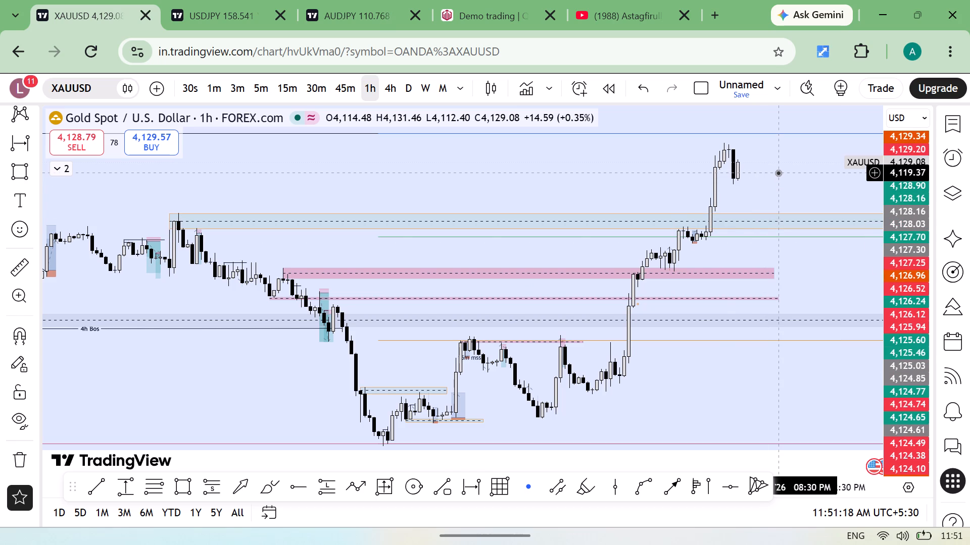
# Delete the wide pink zone near 4,029 and the thin pink zone near 4,008.
pyautogui.click(724, 272)
pyautogui.hotkey('ctrl', 'x')
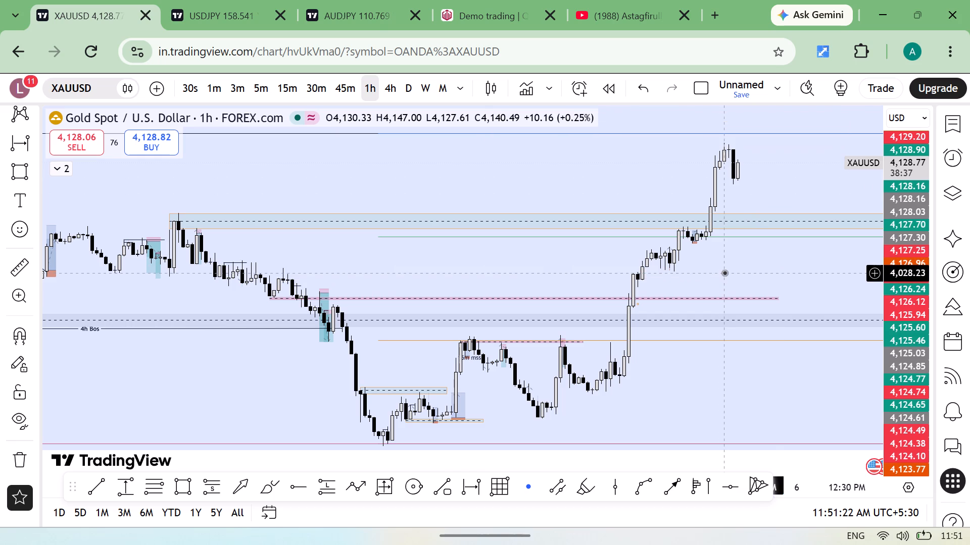
pyautogui.click(568, 296)
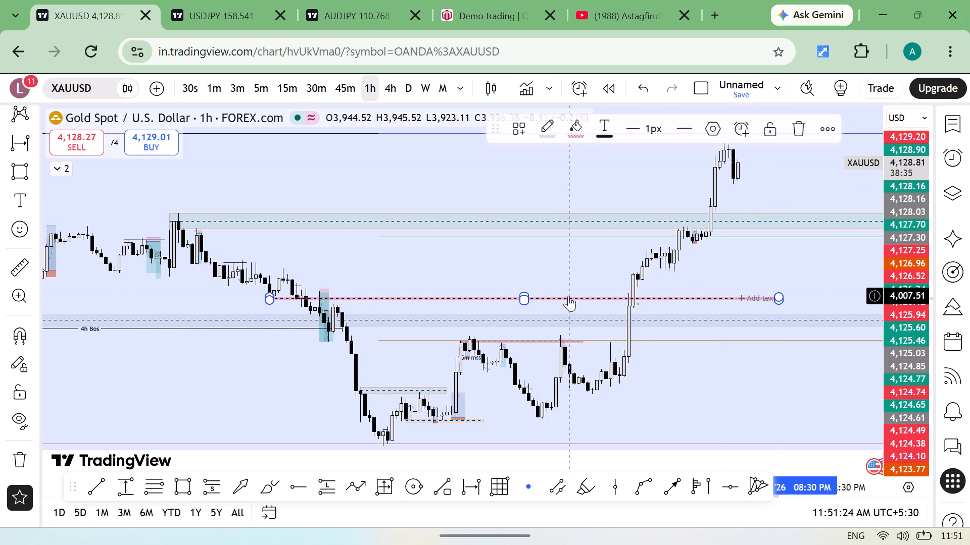
pyautogui.hotkey('ctrl', 'x')
# Draw a thin rectangle zone from about 4,005 to 4,007, from the decline's swing low to beyond the last candle, labelled 1H A+.
pyautogui.moveTo(915, 389); pyautogui.dragTo(869, 189)
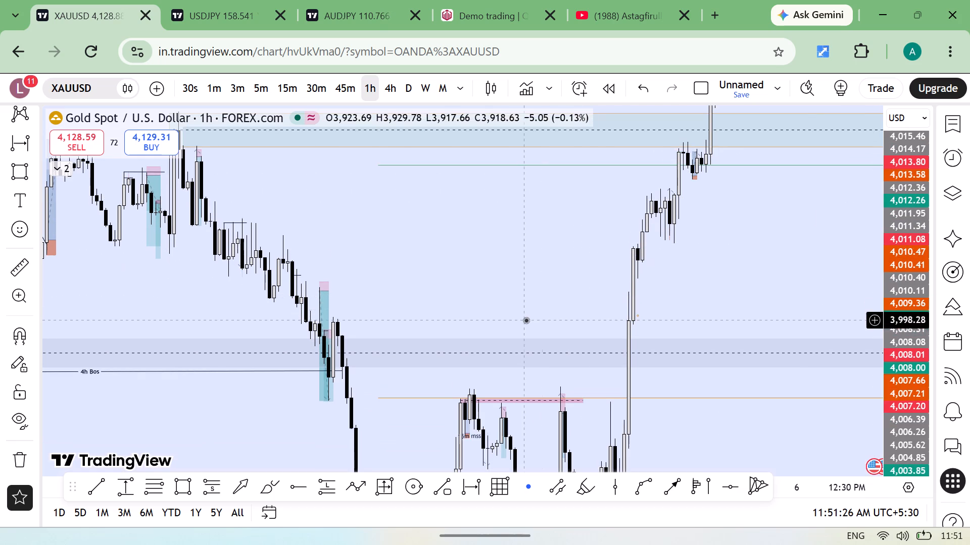
pyautogui.click(179, 490)
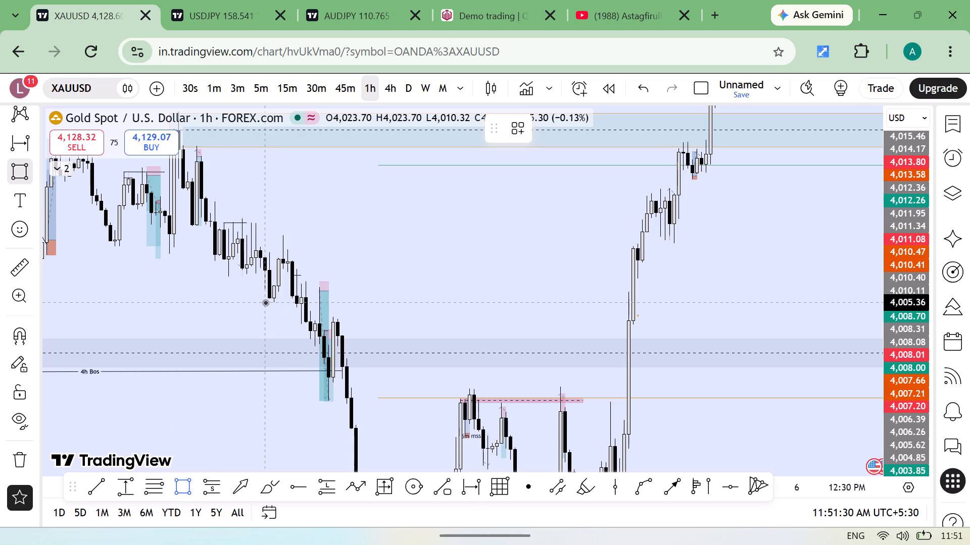
pyautogui.moveTo(265, 302); pyautogui.dragTo(614, 282)
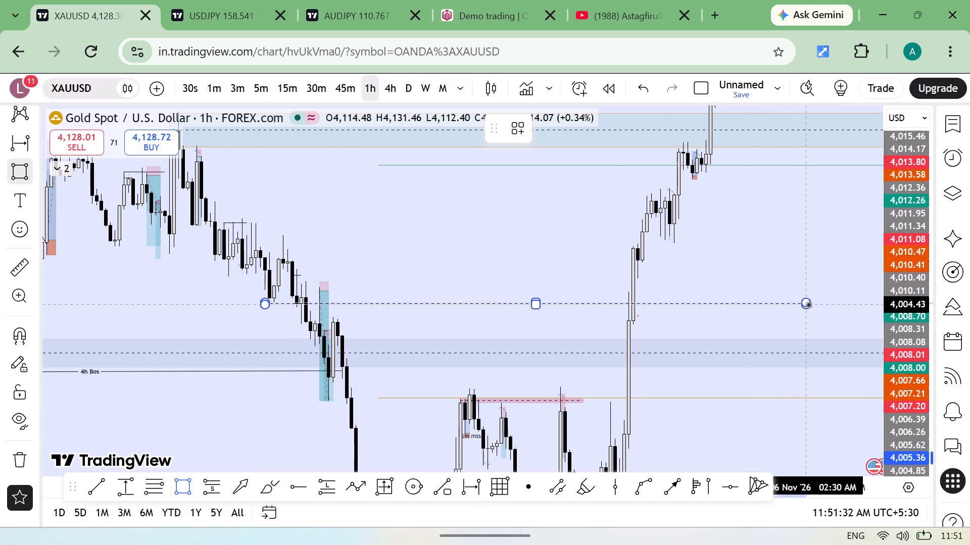
pyautogui.click(822, 299)
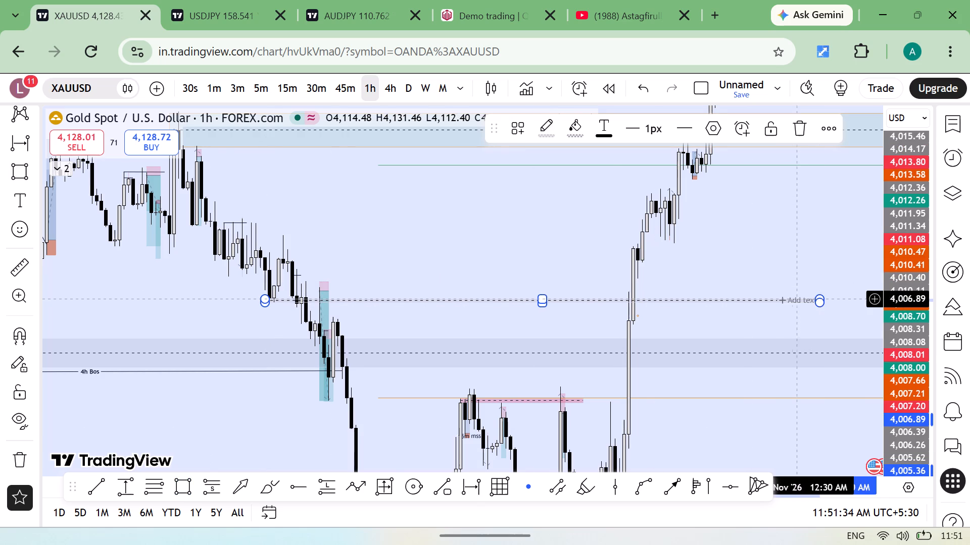
pyautogui.click(795, 299)
pyautogui.write('1H A')
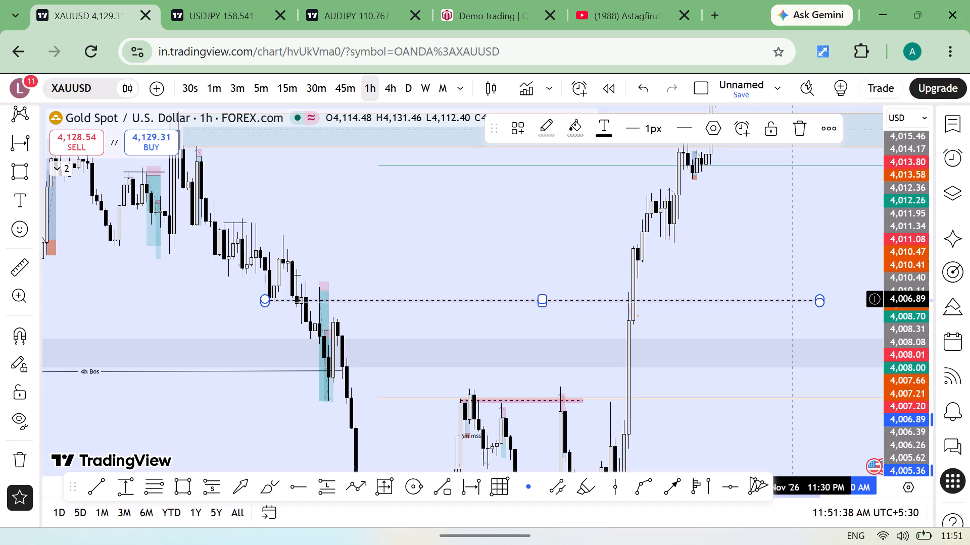
pyautogui.hotkey('shift', '+')
pyautogui.click(813, 232)
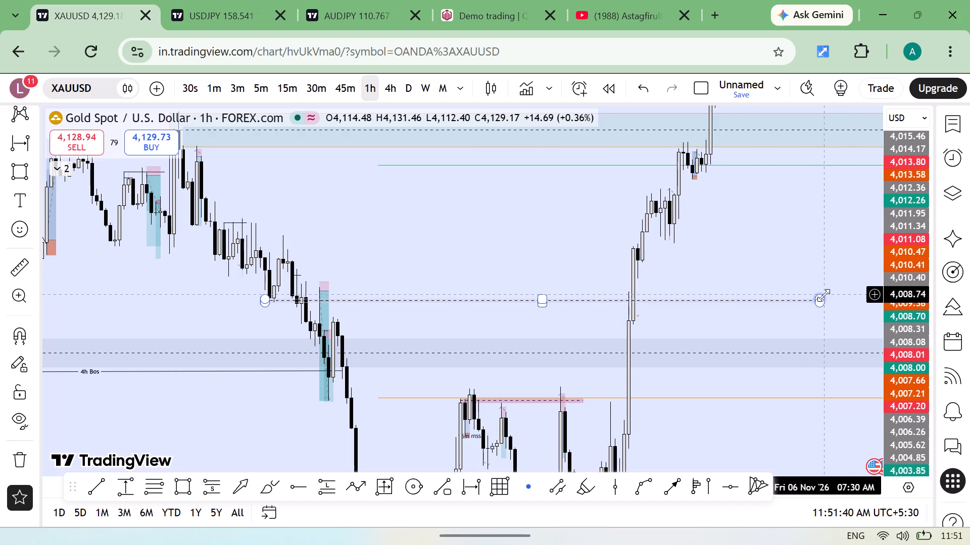
# Examine the 1h price action through the latest rally, the surrounding zones and levels, and the earlier decline.
pyautogui.moveTo(931, 381); pyautogui.dragTo(890, 172)
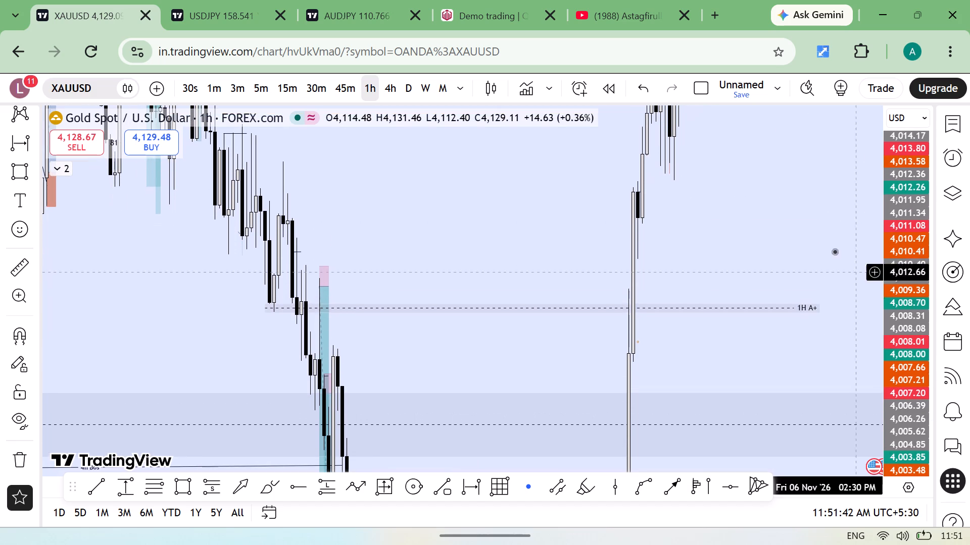
pyautogui.moveTo(813, 229); pyautogui.dragTo(760, 405)
pyautogui.moveTo(755, 312); pyautogui.dragTo(832, 381)
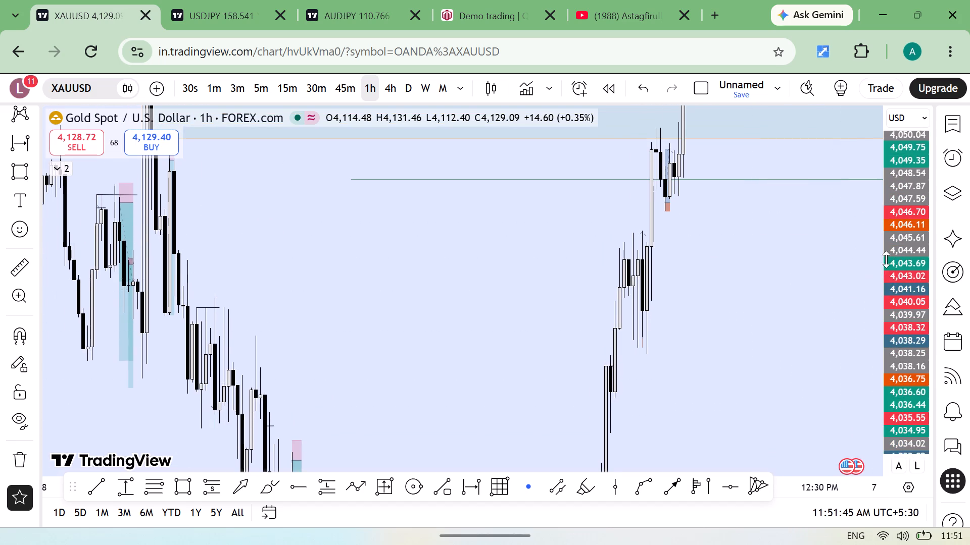
pyautogui.moveTo(887, 259); pyautogui.dragTo(903, 425)
pyautogui.moveTo(791, 269); pyautogui.dragTo(661, 339)
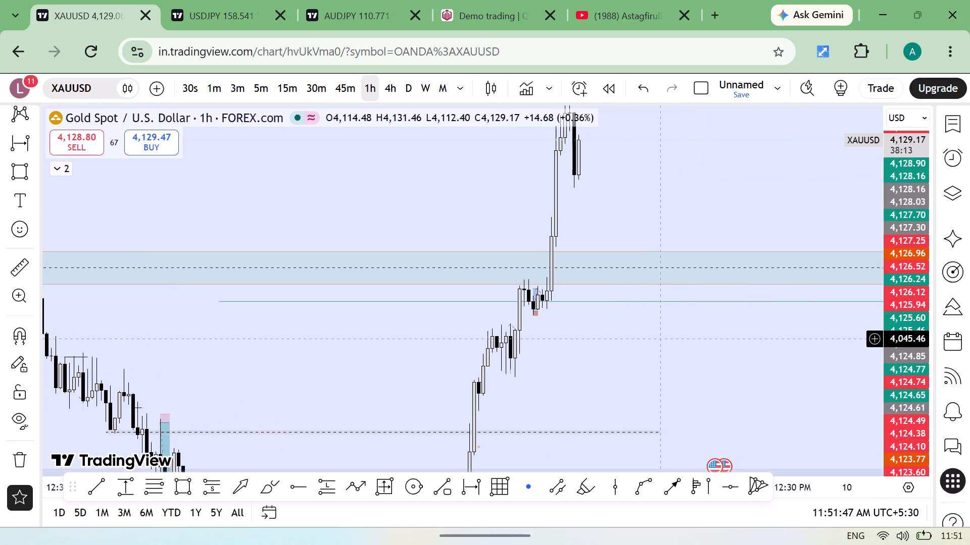
pyautogui.moveTo(661, 339); pyautogui.dragTo(672, 443)
pyautogui.moveTo(663, 291); pyautogui.dragTo(743, 296)
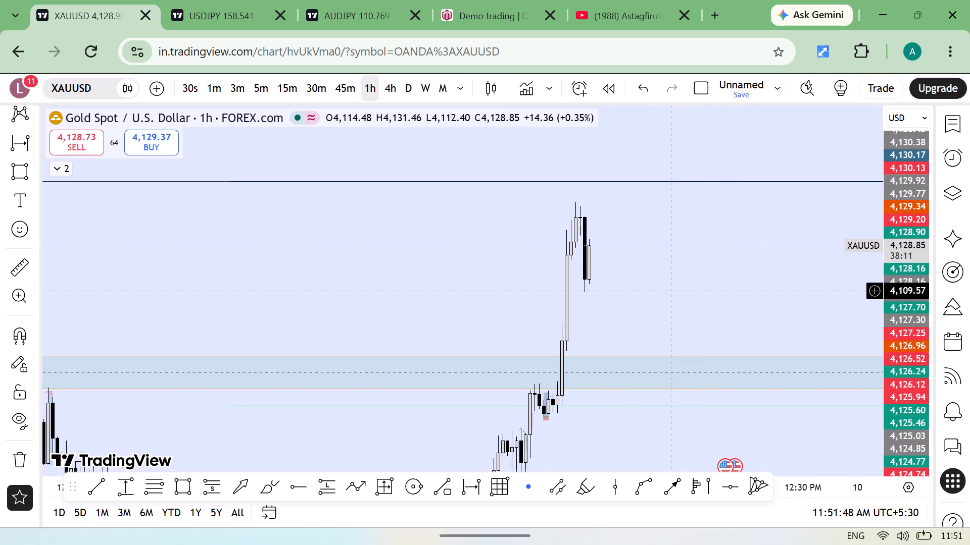
pyautogui.moveTo(743, 296); pyautogui.dragTo(757, 296)
pyautogui.moveTo(885, 257); pyautogui.dragTo(897, 404)
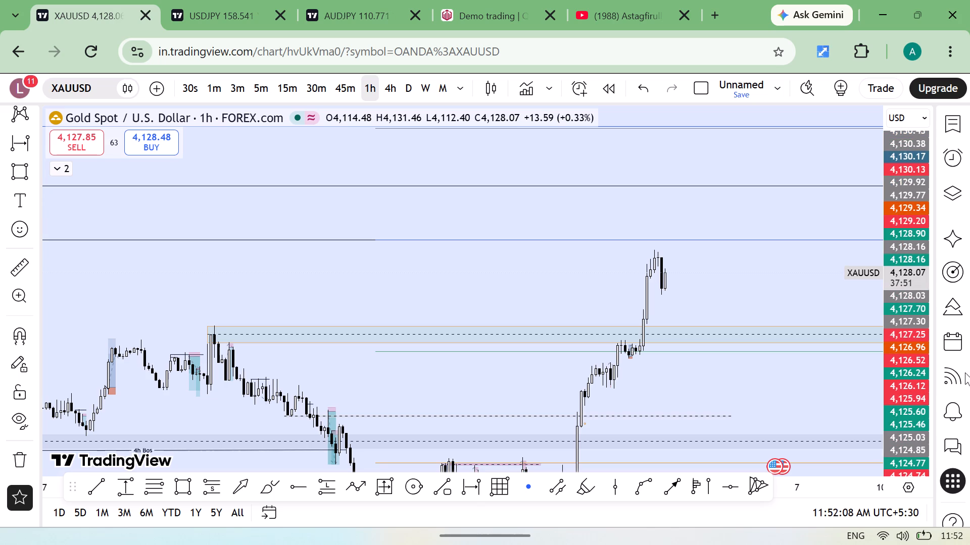
pyautogui.moveTo(907, 420); pyautogui.dragTo(872, 292)
pyautogui.moveTo(785, 281); pyautogui.dragTo(777, 285)
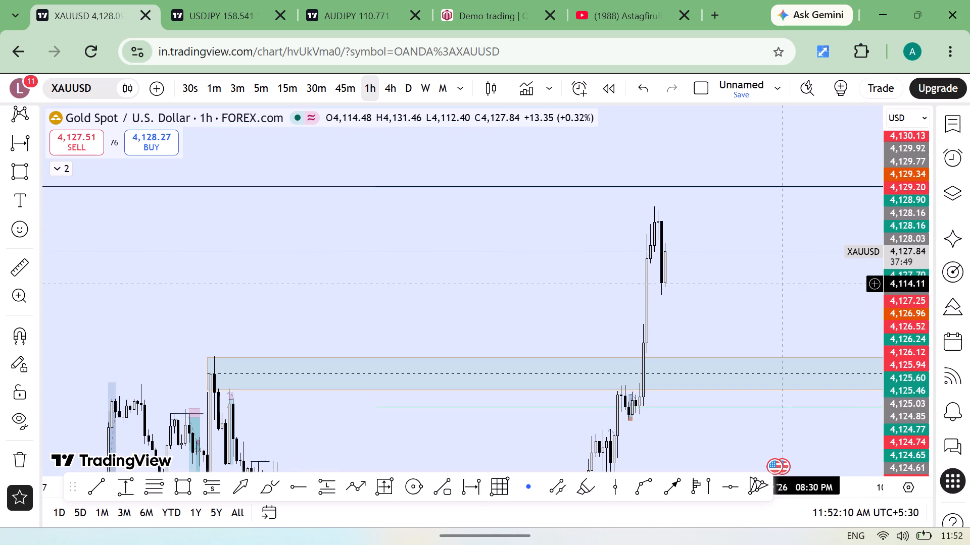
pyautogui.moveTo(777, 285); pyautogui.dragTo(702, 305)
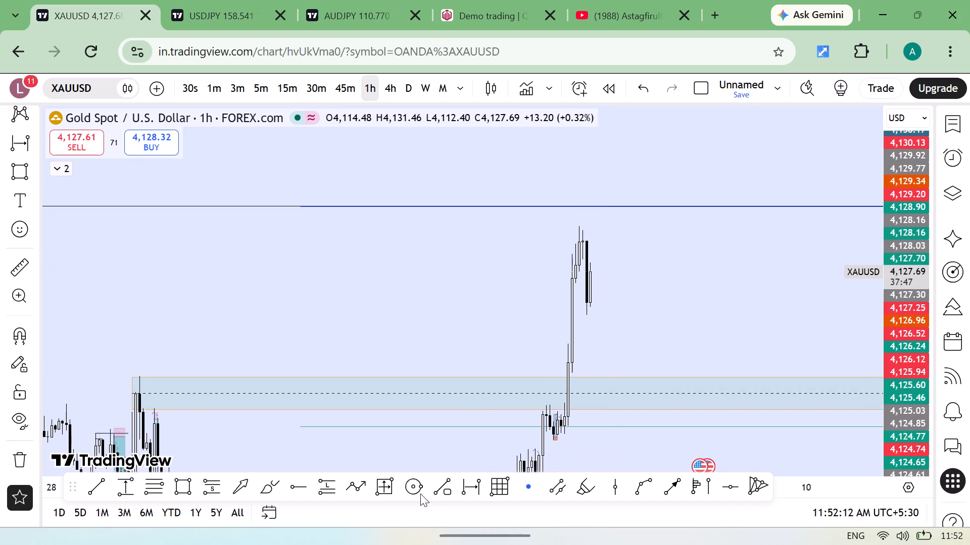
pyautogui.hscroll(1, 242, 381)
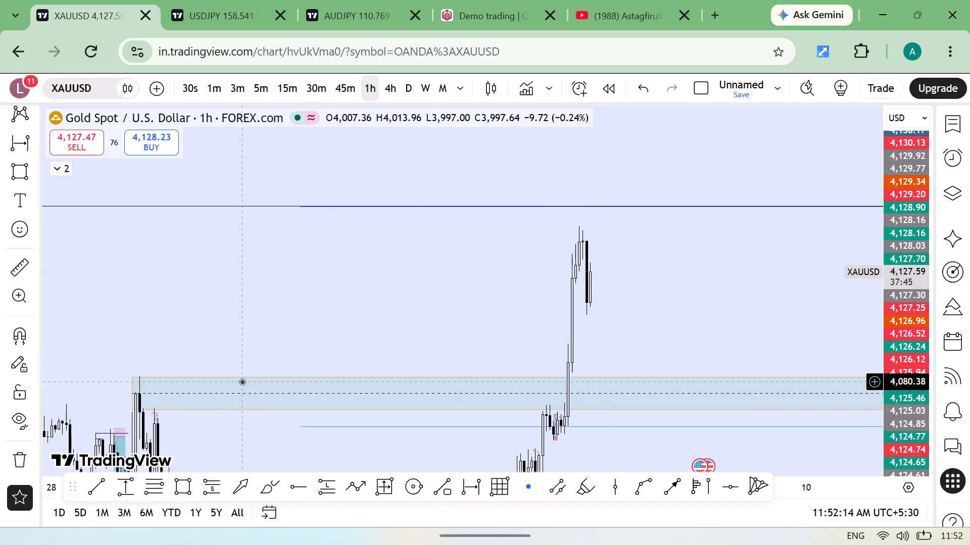
pyautogui.hscroll(3, 242, 381)
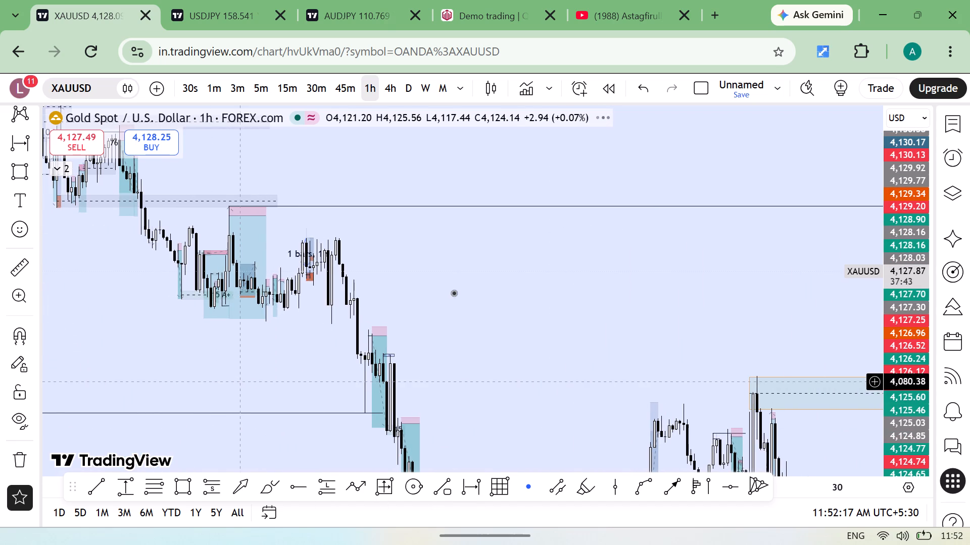
pyautogui.hscroll(-6, 454, 293)
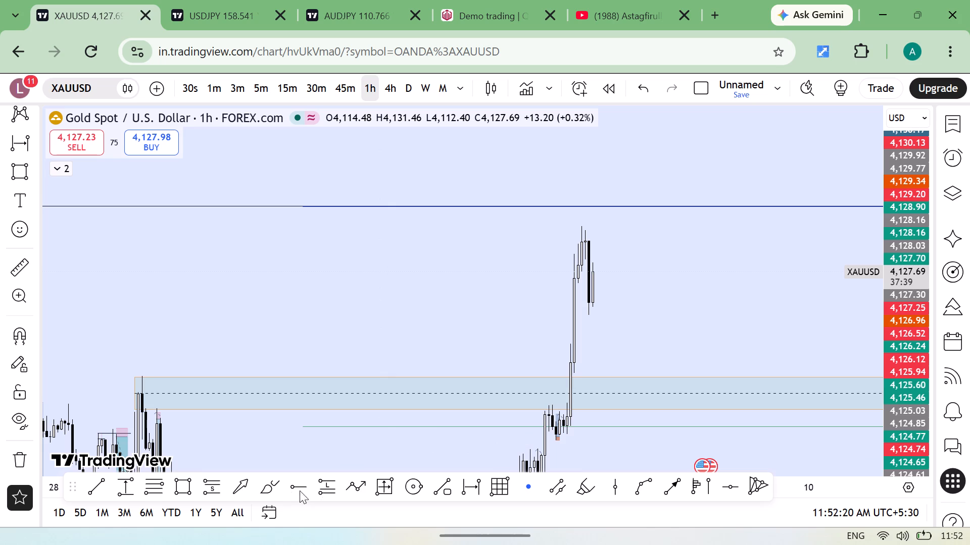
# Draw a rectangle zone from about 4,096 to 4,122, starting at the latest rally candle and extending beyond the last candle.
pyautogui.click(186, 489)
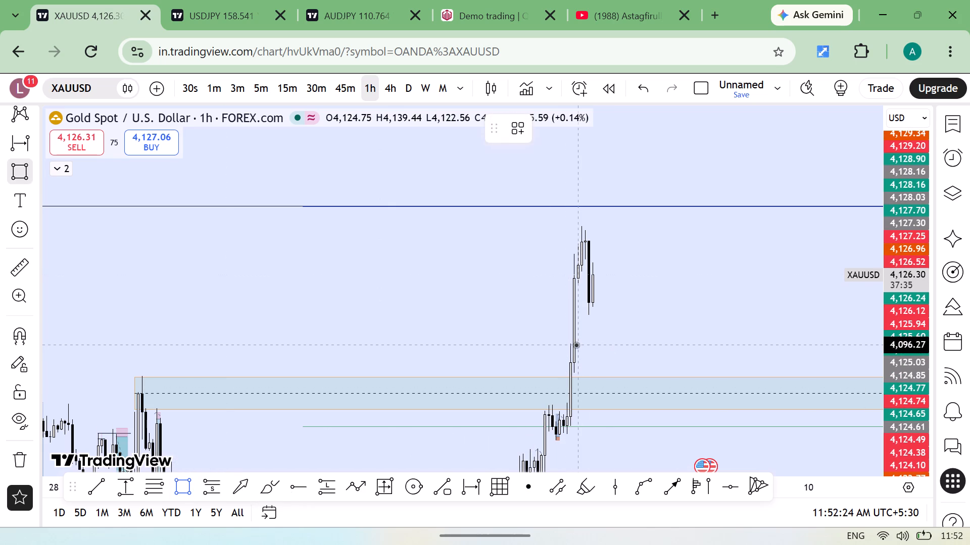
pyautogui.moveTo(573, 344); pyautogui.dragTo(695, 287)
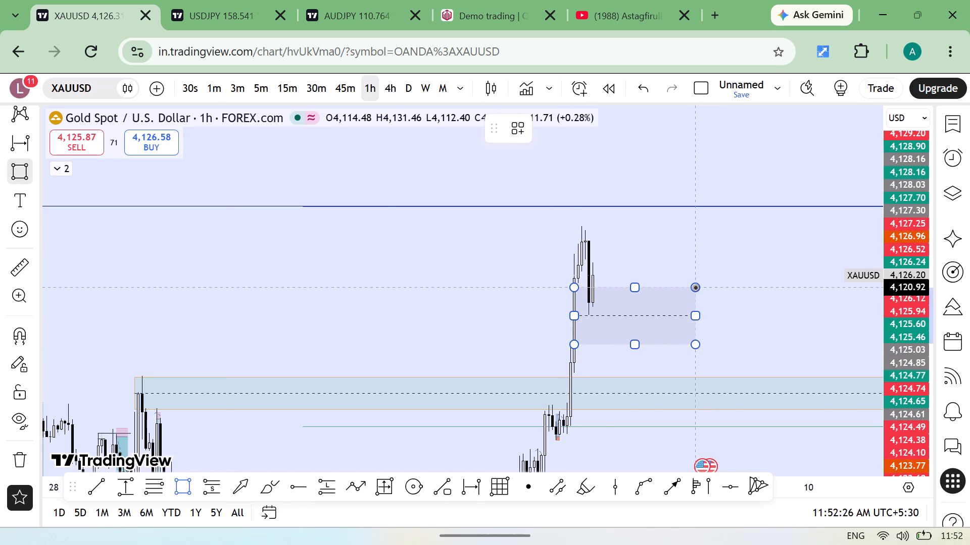
pyautogui.moveTo(695, 287); pyautogui.dragTo(693, 284)
pyautogui.click(693, 284)
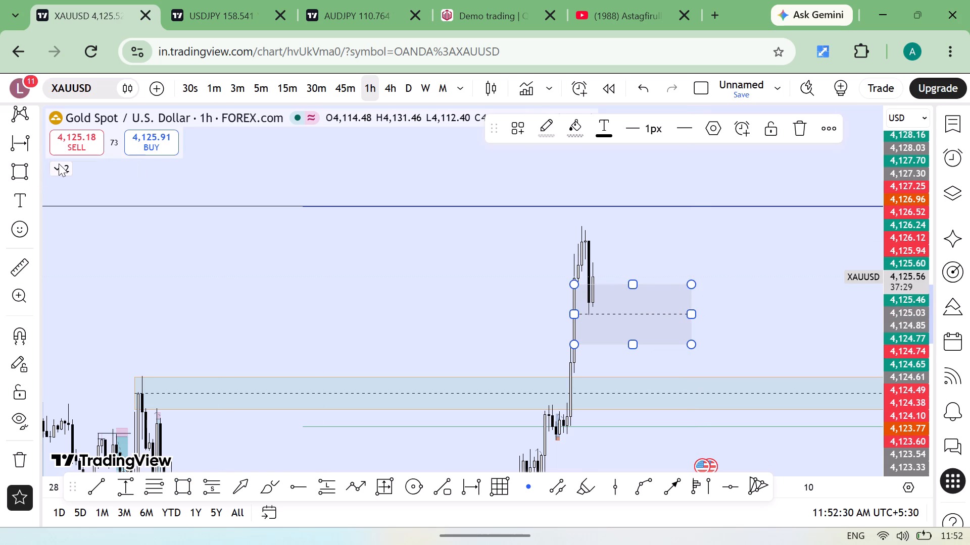
# Show the hidden Sessions indicator on the chart and collapse the indicator list again.
pyautogui.click(59, 163)
pyautogui.click(98, 170)
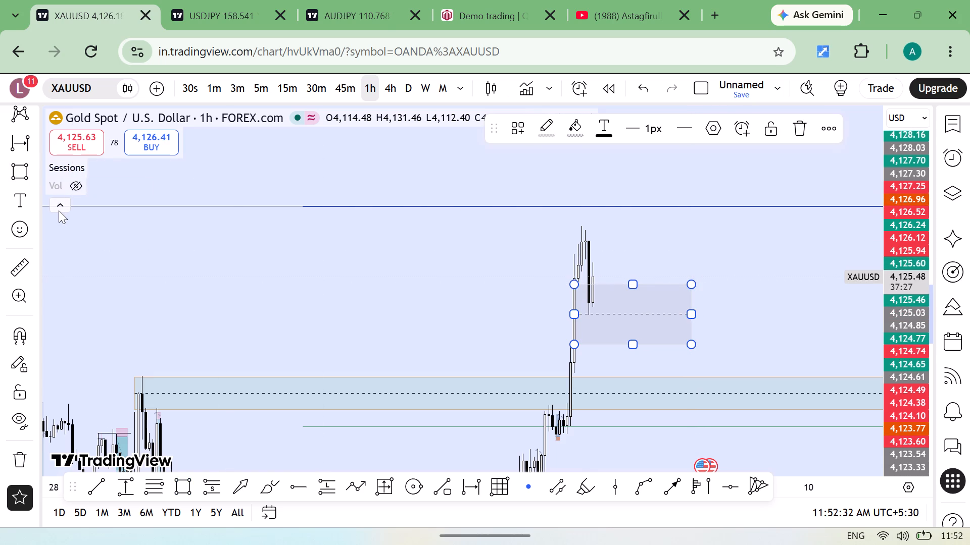
pyautogui.click(59, 210)
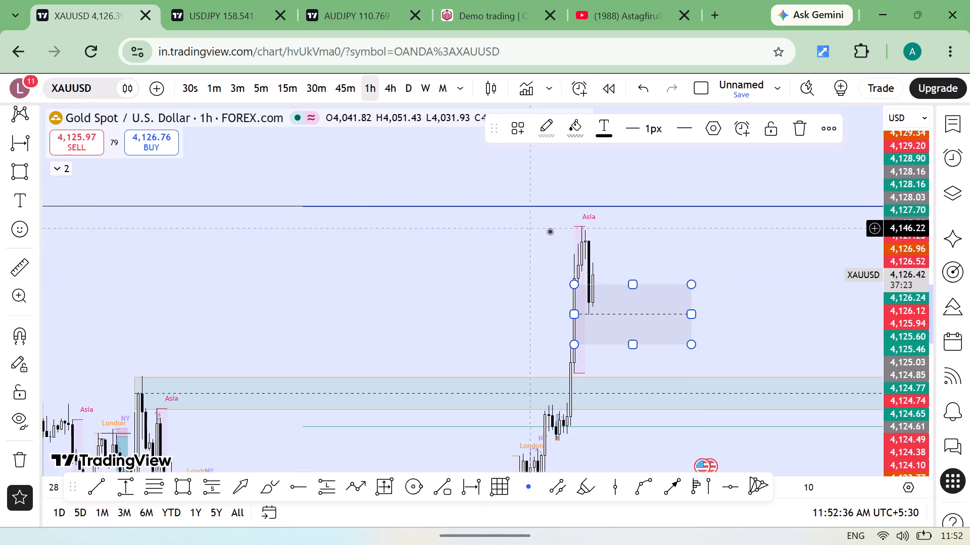
pyautogui.click(764, 286)
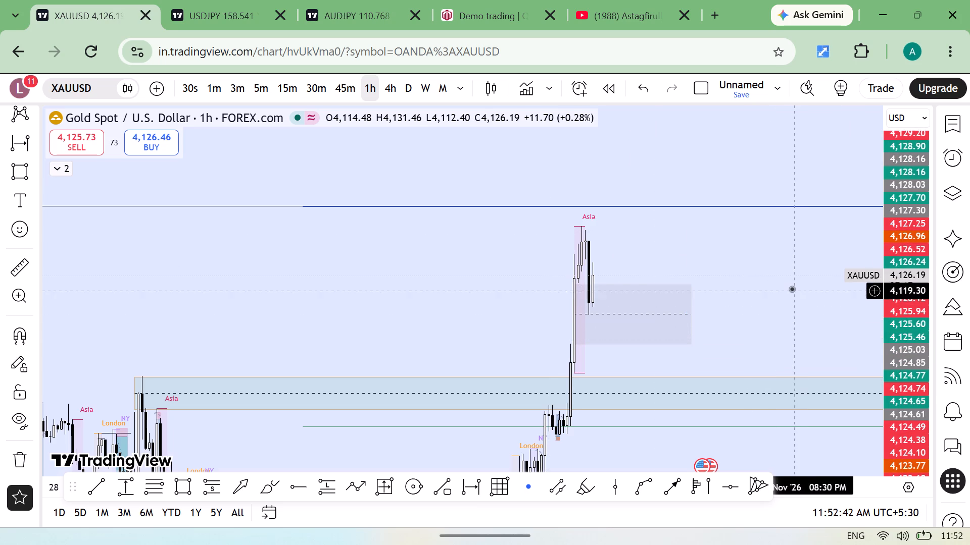
# Switch the XAUUSD chart back to the 4h timeframe, with the whole recent decline and rally in view.
pyautogui.moveTo(891, 286); pyautogui.dragTo(889, 322)
pyautogui.moveTo(813, 302); pyautogui.dragTo(797, 256)
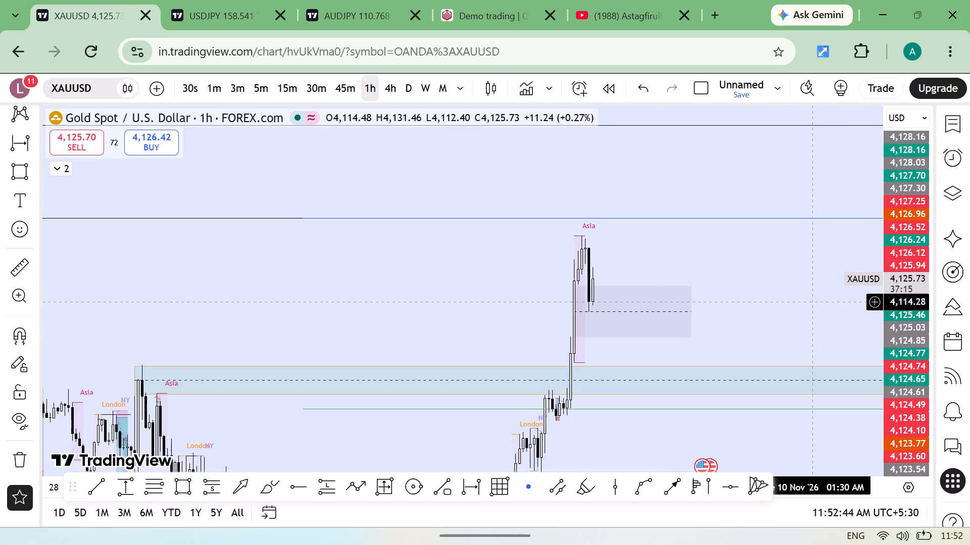
pyautogui.moveTo(797, 256); pyautogui.dragTo(792, 230)
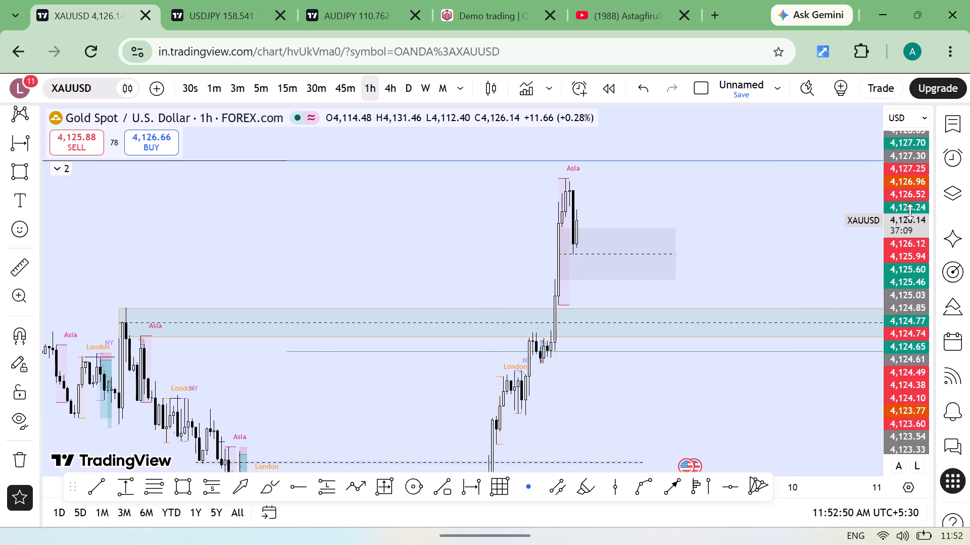
pyautogui.moveTo(910, 215); pyautogui.dragTo(876, 475)
pyautogui.moveTo(908, 376); pyautogui.dragTo(861, 267)
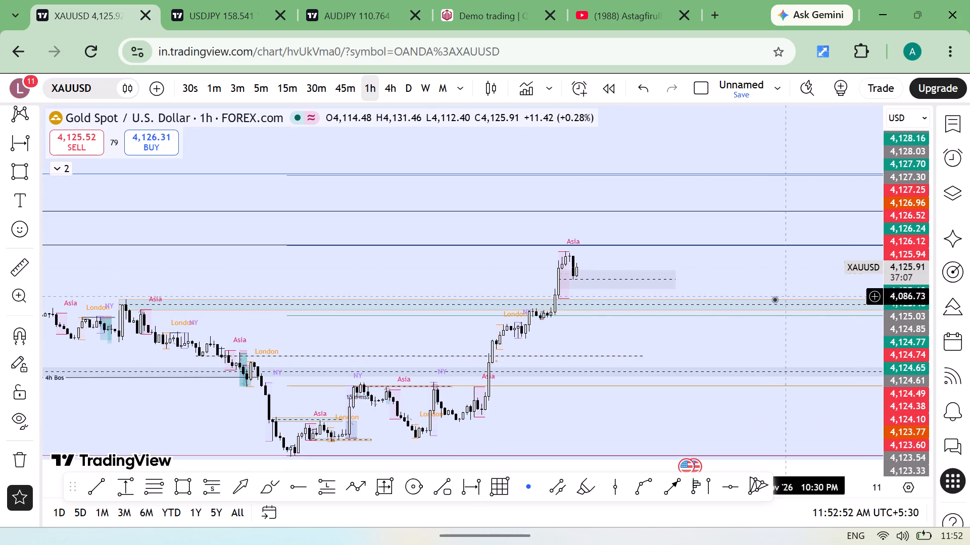
pyautogui.click(385, 94)
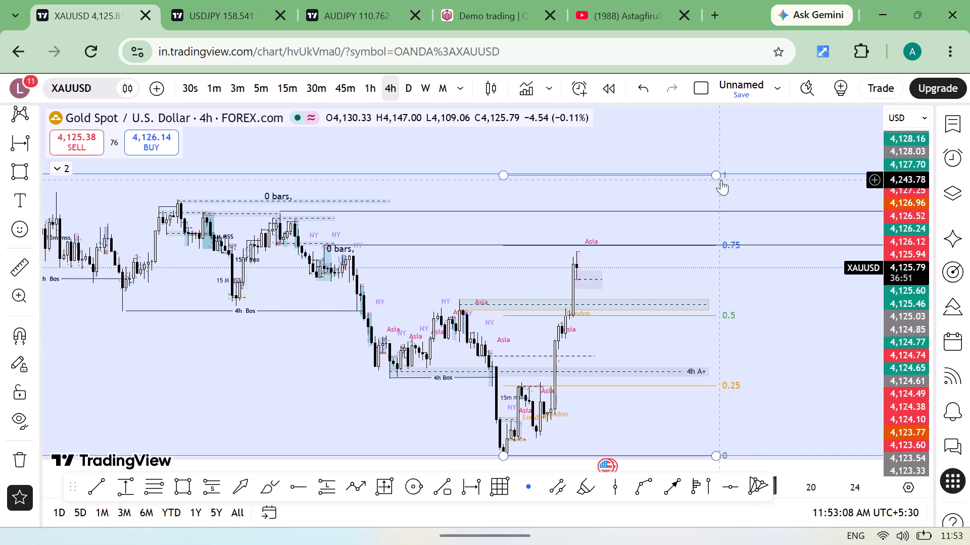
# Raise the Fibonacci retracement's 1 level above the blue horizontal line, to about 4,266, and extend its lines slightly further forward in time.
pyautogui.moveTo(721, 180); pyautogui.dragTo(742, 167, button='right')
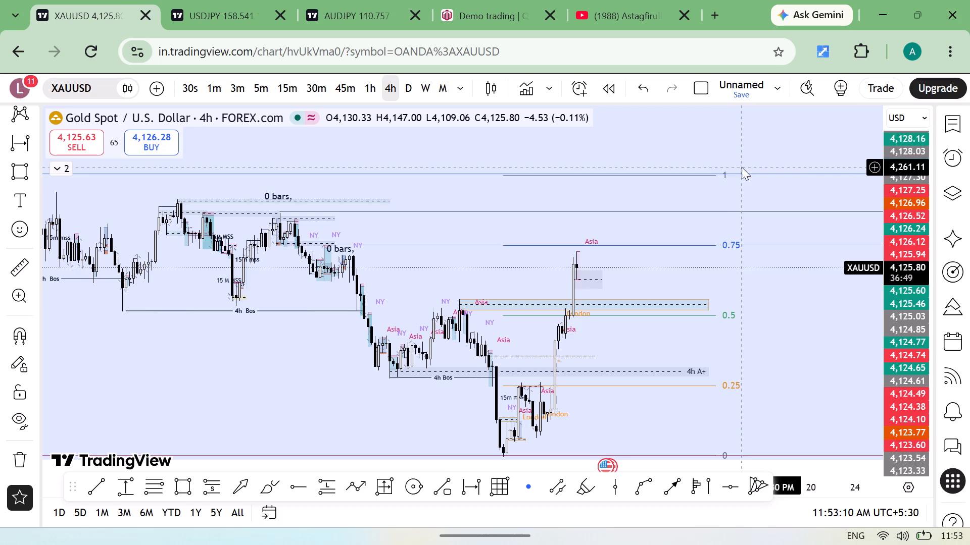
pyautogui.click(705, 179)
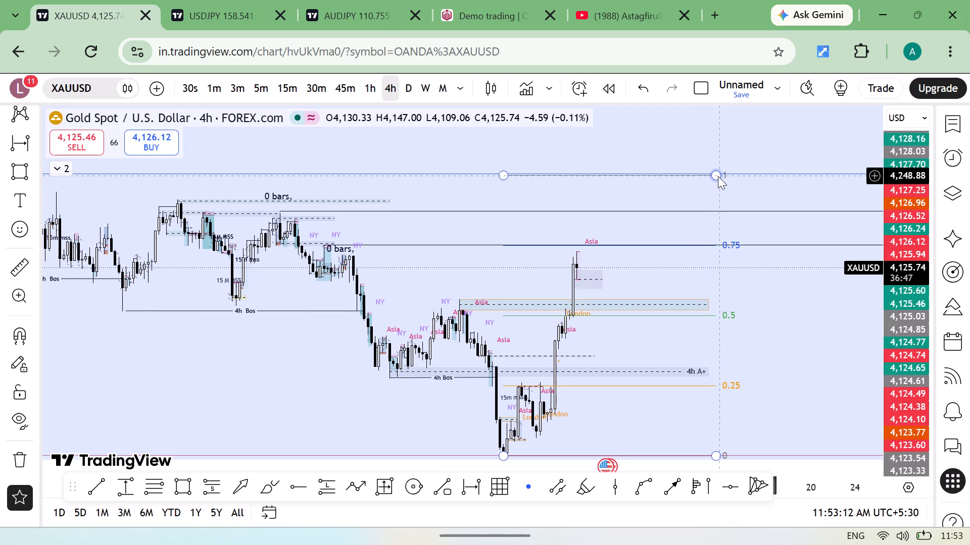
pyautogui.rightClick(718, 176)
pyautogui.moveTo(718, 176); pyautogui.dragTo(743, 149)
pyautogui.click(743, 149)
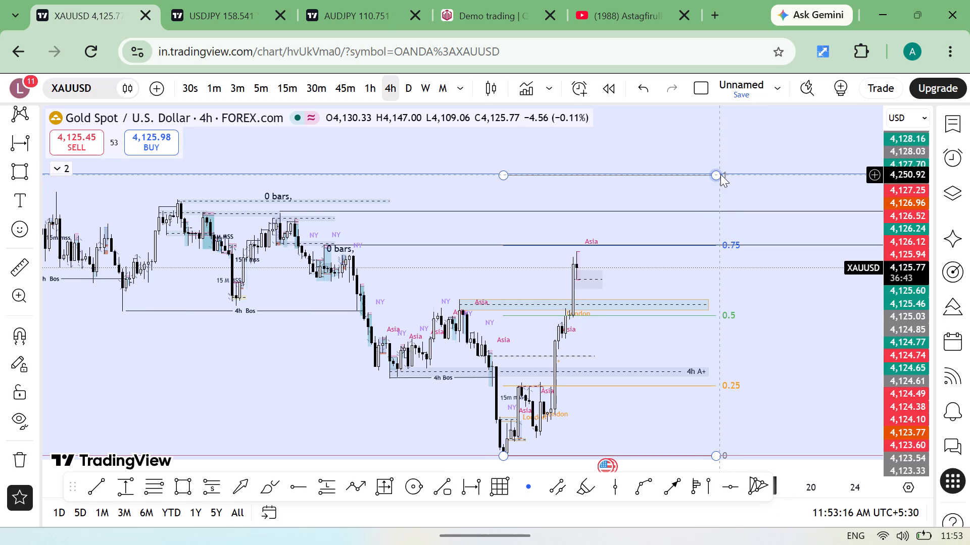
pyautogui.moveTo(720, 174); pyautogui.dragTo(738, 166)
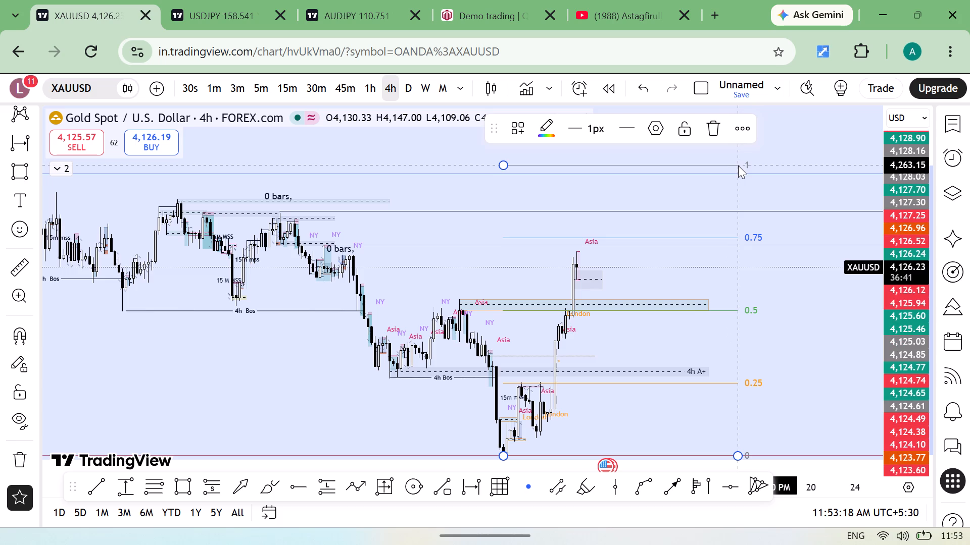
pyautogui.moveTo(738, 166); pyautogui.dragTo(741, 162)
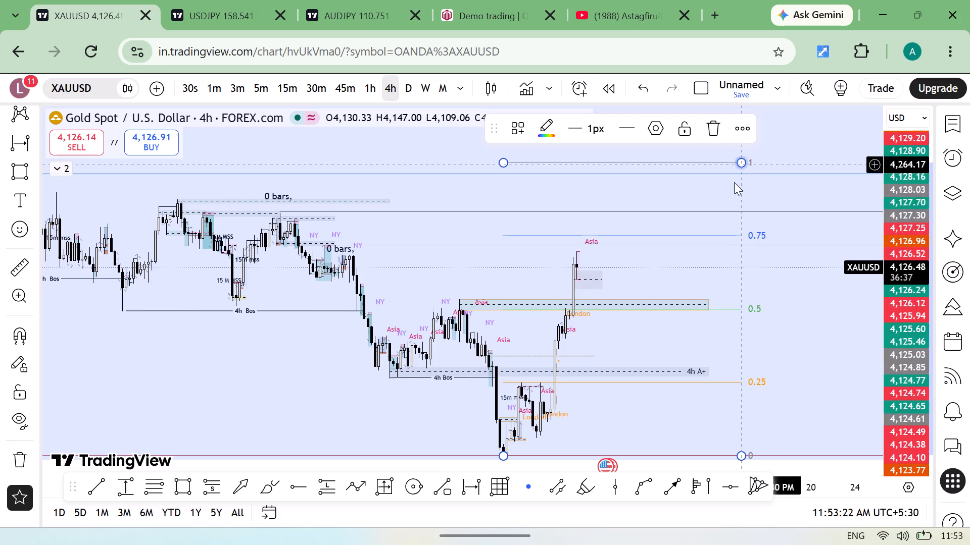
# Deselect the Fibonacci retracement and switch the XAUUSD chart to the 1h timeframe.
pyautogui.click(723, 275)
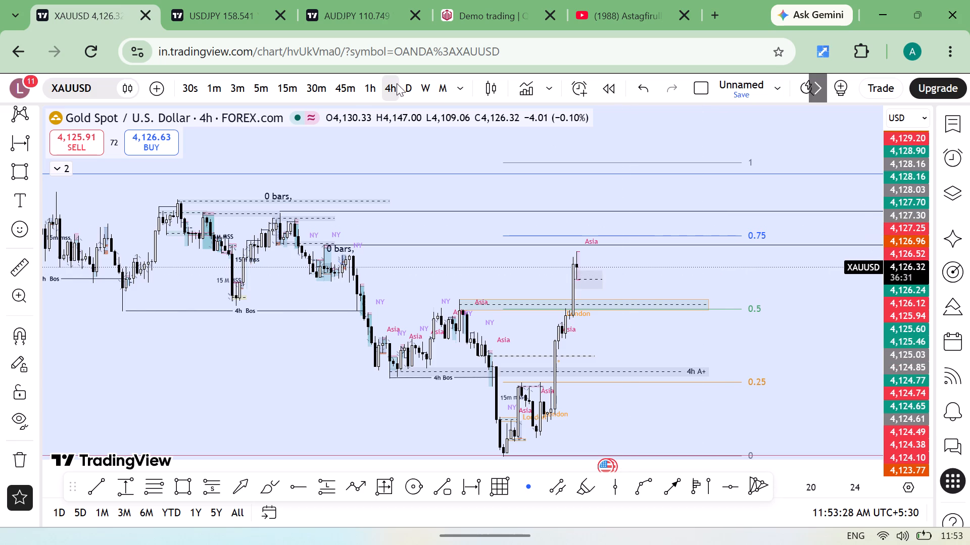
pyautogui.click(362, 89)
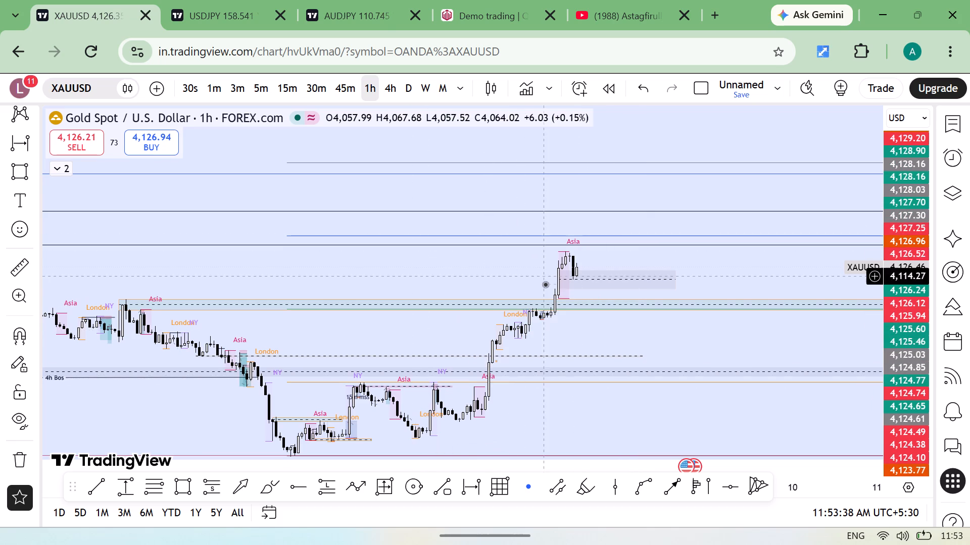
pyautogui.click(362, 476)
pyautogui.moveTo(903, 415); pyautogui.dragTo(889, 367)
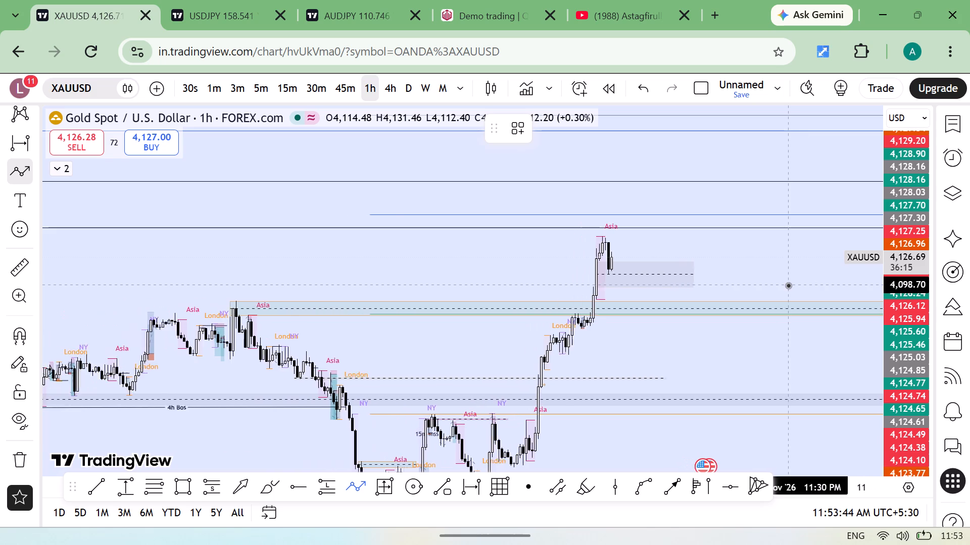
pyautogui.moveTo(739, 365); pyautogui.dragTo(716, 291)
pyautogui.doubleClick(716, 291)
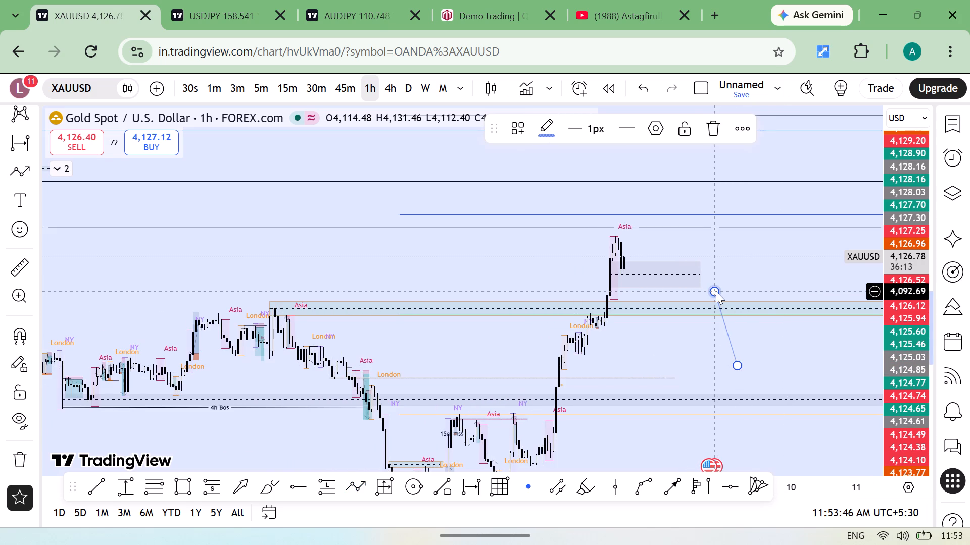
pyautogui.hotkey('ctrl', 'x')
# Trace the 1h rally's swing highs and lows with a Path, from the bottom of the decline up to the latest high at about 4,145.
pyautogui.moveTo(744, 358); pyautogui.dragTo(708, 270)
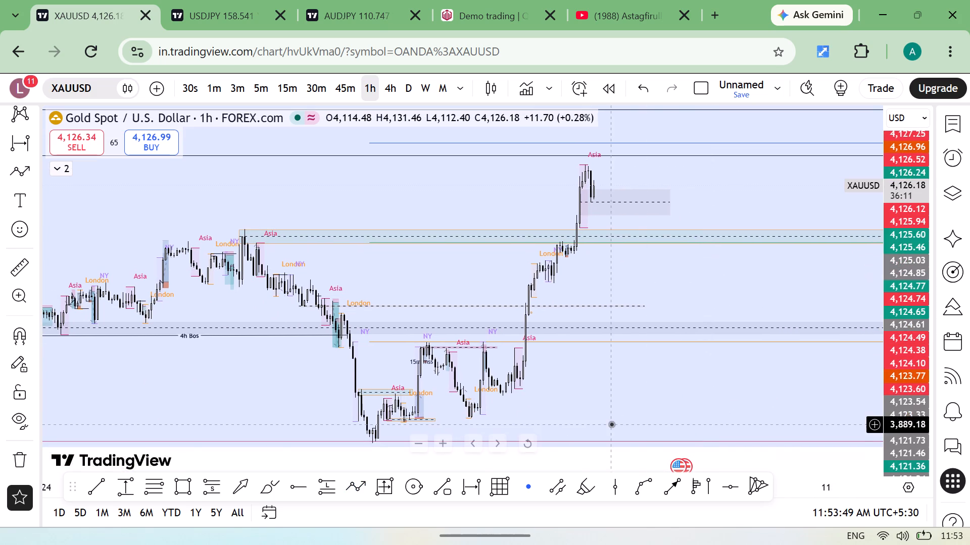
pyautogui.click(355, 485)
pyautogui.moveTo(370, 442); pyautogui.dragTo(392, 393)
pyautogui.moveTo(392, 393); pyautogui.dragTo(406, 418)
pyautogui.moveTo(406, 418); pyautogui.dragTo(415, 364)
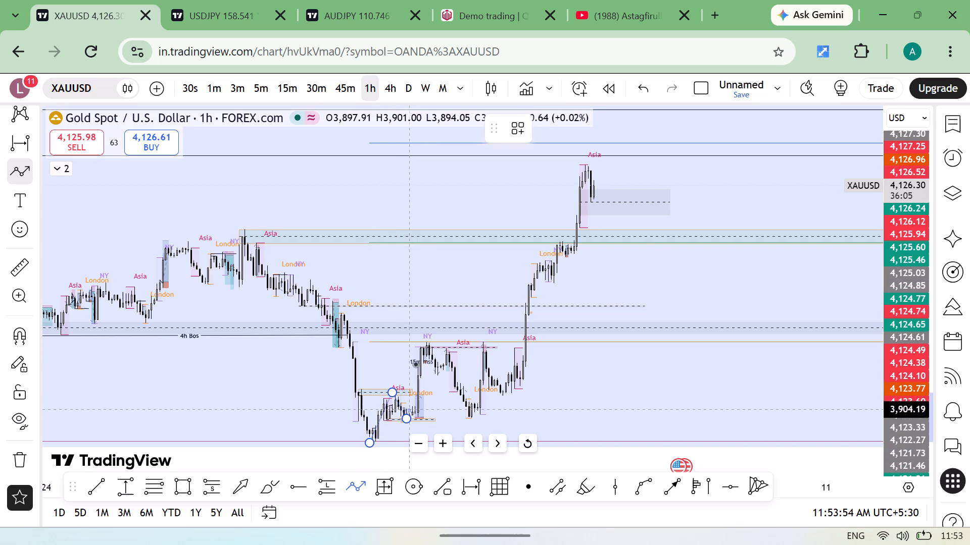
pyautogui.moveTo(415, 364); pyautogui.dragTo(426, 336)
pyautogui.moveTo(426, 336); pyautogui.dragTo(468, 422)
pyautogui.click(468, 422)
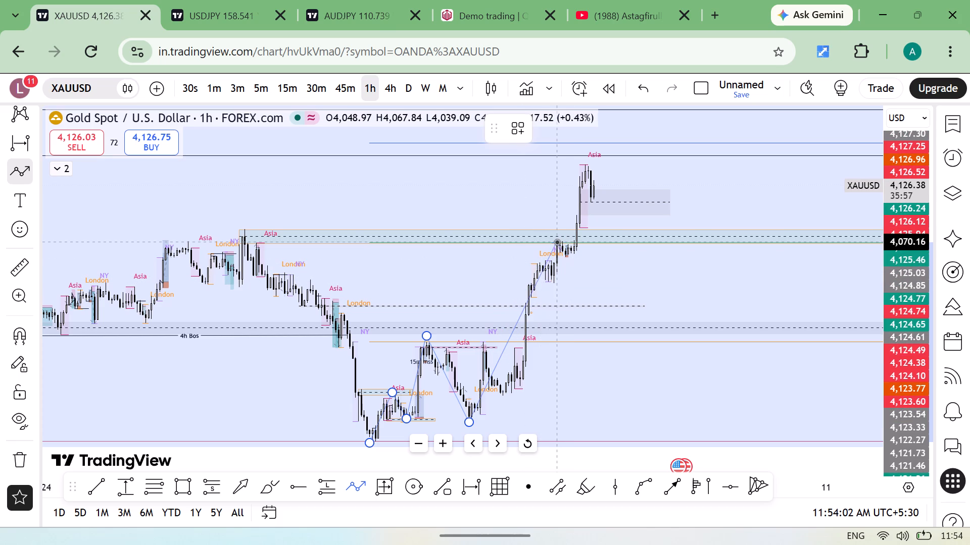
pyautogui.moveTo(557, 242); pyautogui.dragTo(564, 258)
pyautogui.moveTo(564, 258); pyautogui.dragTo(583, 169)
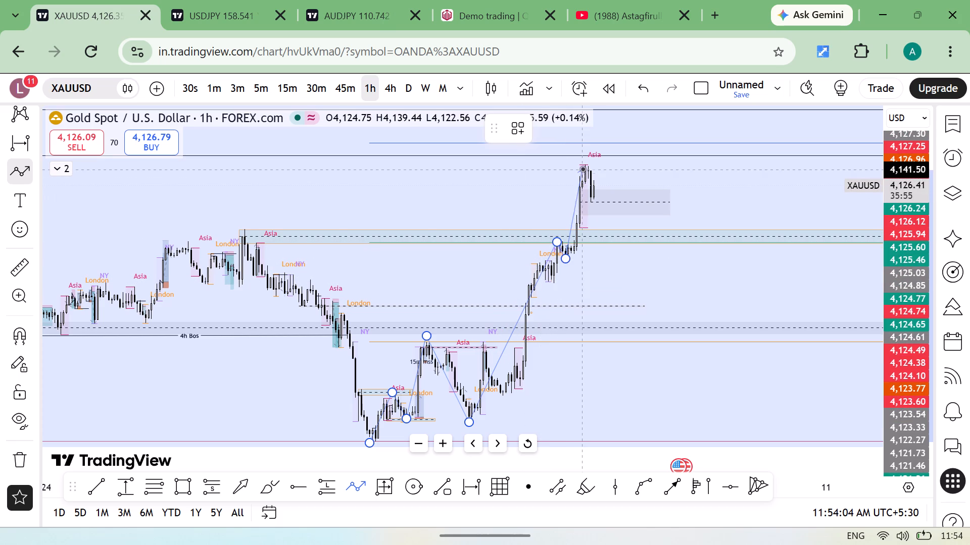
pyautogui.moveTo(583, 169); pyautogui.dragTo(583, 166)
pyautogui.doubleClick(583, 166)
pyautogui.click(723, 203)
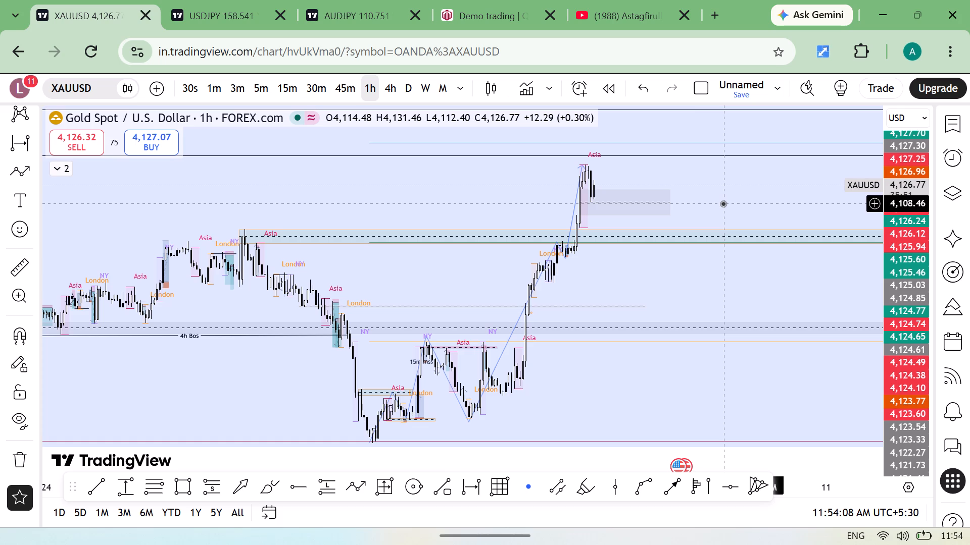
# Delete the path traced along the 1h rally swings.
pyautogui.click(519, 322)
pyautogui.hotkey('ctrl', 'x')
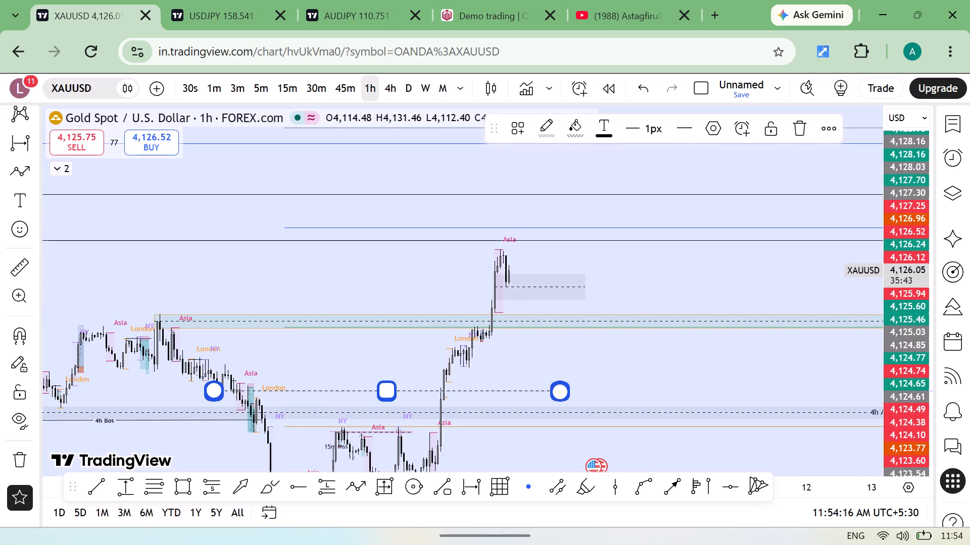
# Delete the short dashed horizontal line at about 4,007, just above the 4h A+ zone.
pyautogui.hotkey('ctrl', 'x')
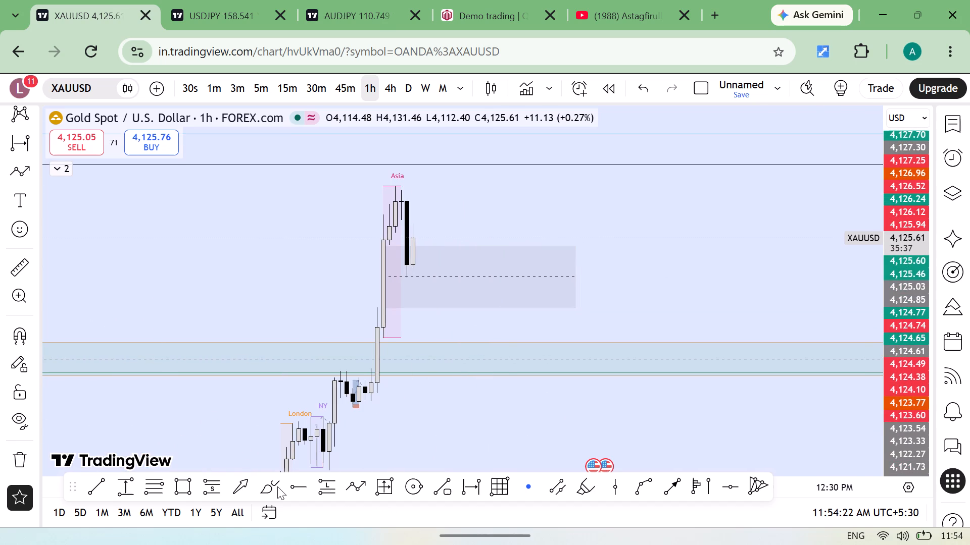
# Start a new Rectangle drawing on the 1h chart.
pyautogui.click(184, 488)
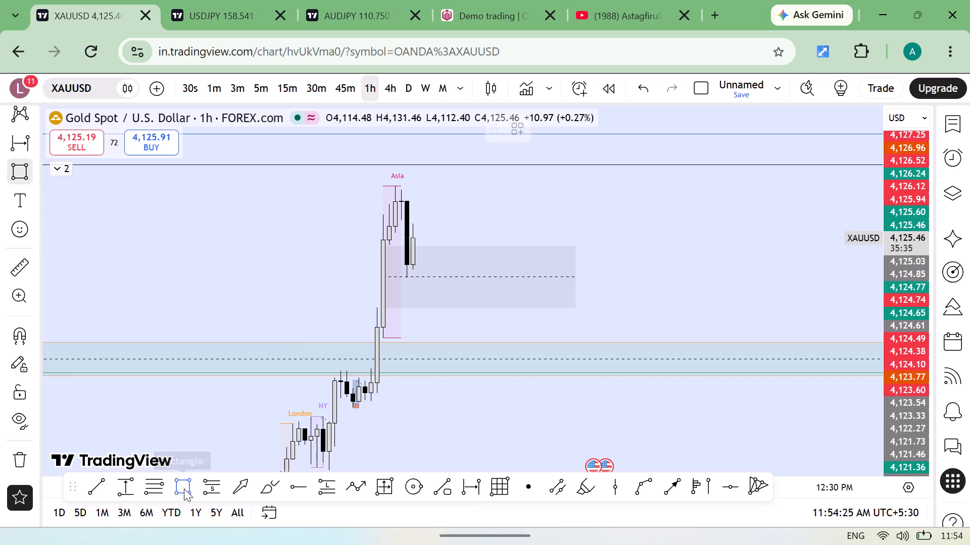